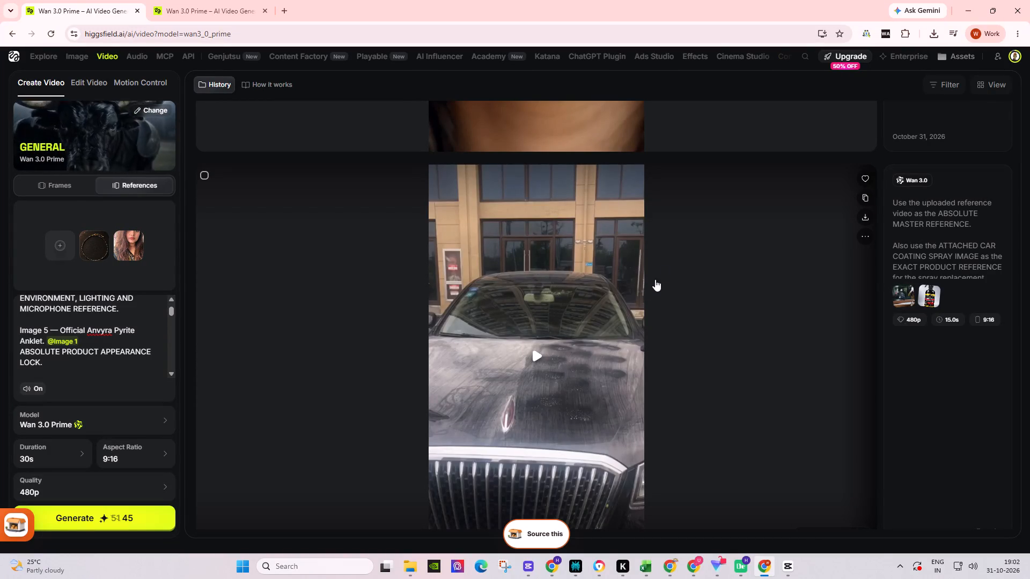
Look back through the generated video history, and switch to the other Wan 3.0 Prime tab with the framed-artwork videos.
scroll(671, 289, "up", 11)
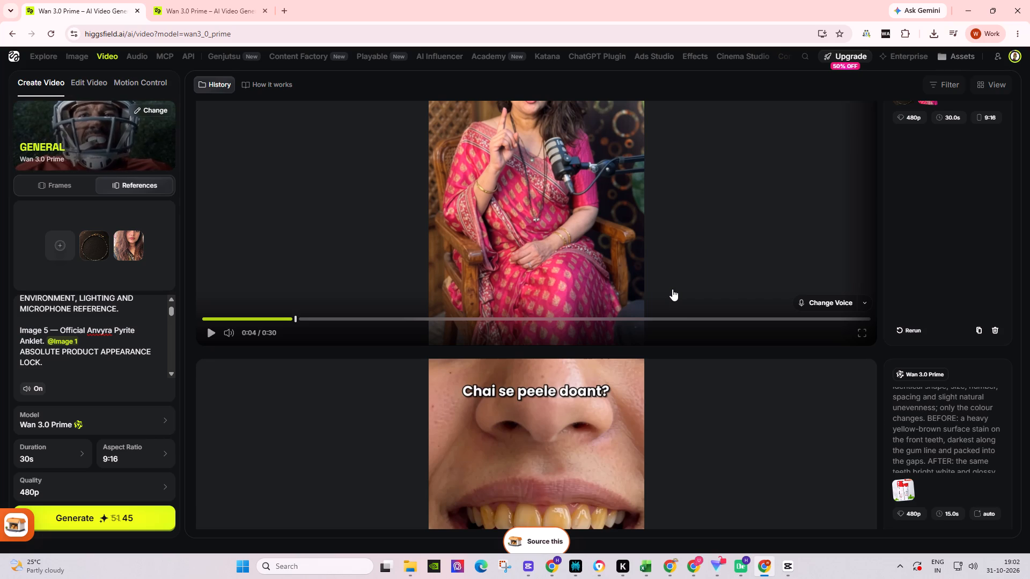
scroll(687, 258, "up", 4)
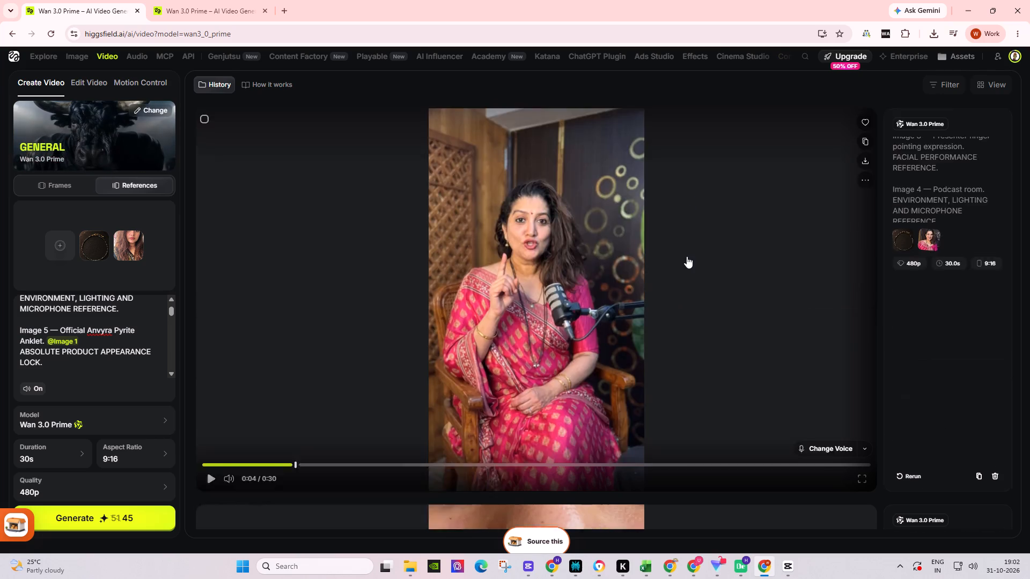
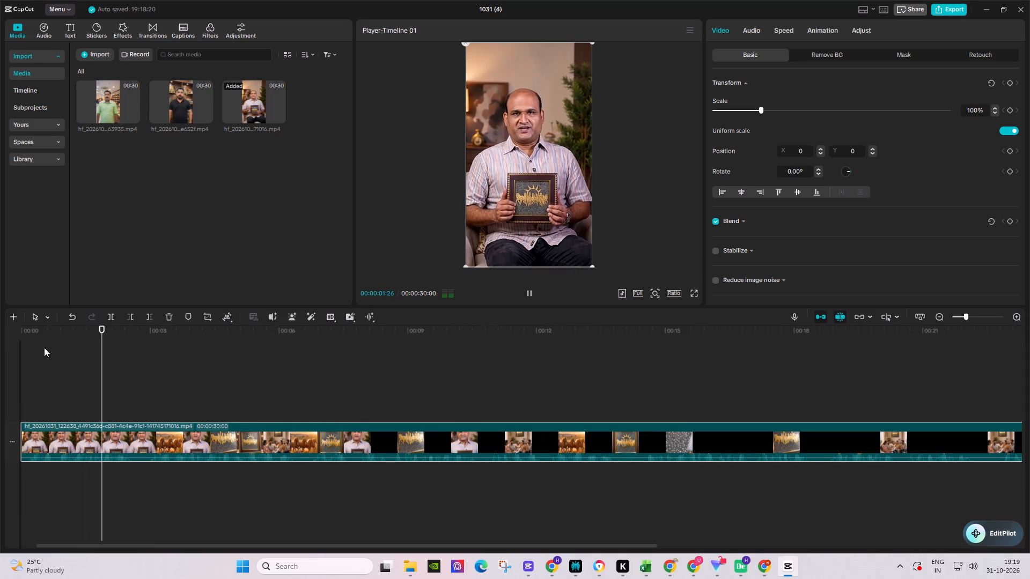
left_click_drag(39, 333, 0, 332)
key("space")
key("space")
key("space")
left_click(129, 314)
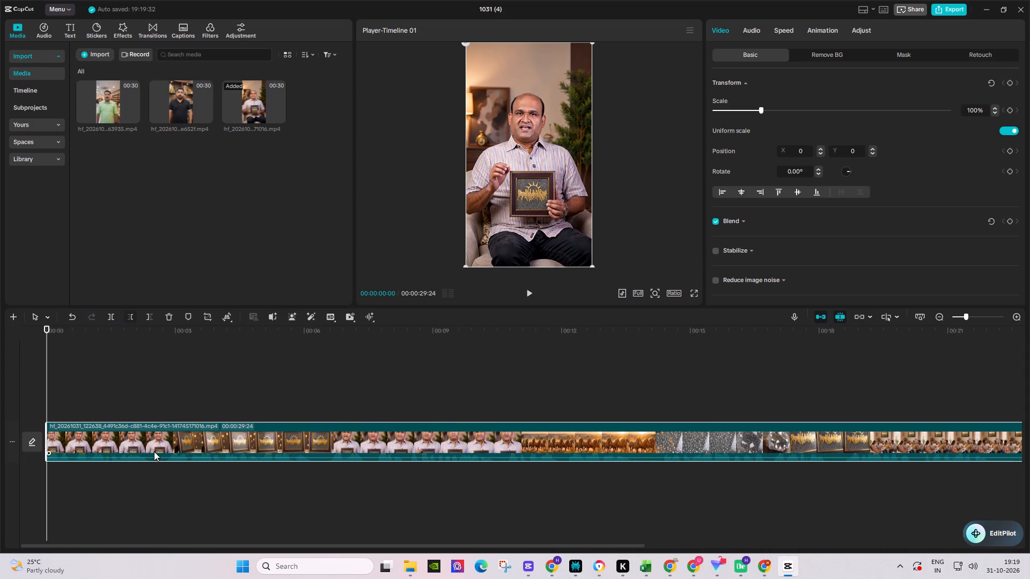
Raise the clip's audio volume on the timeline.
left_click_drag(152, 457, 152, 426)
Play through the trimmed clip to review its picture and sound, pausing to examine the presenter's shot near 00:00:23.
key("space")
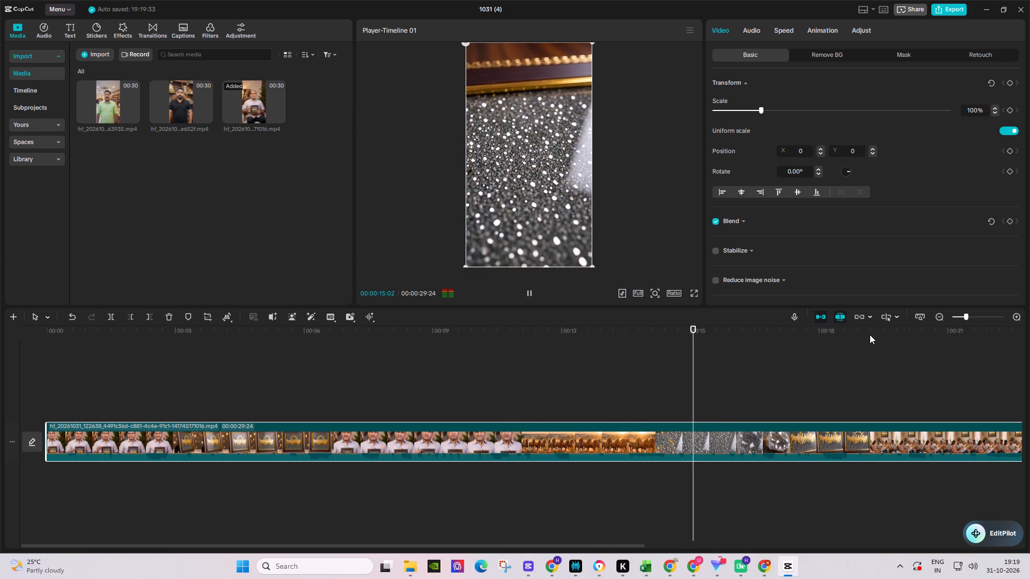
left_click(939, 314)
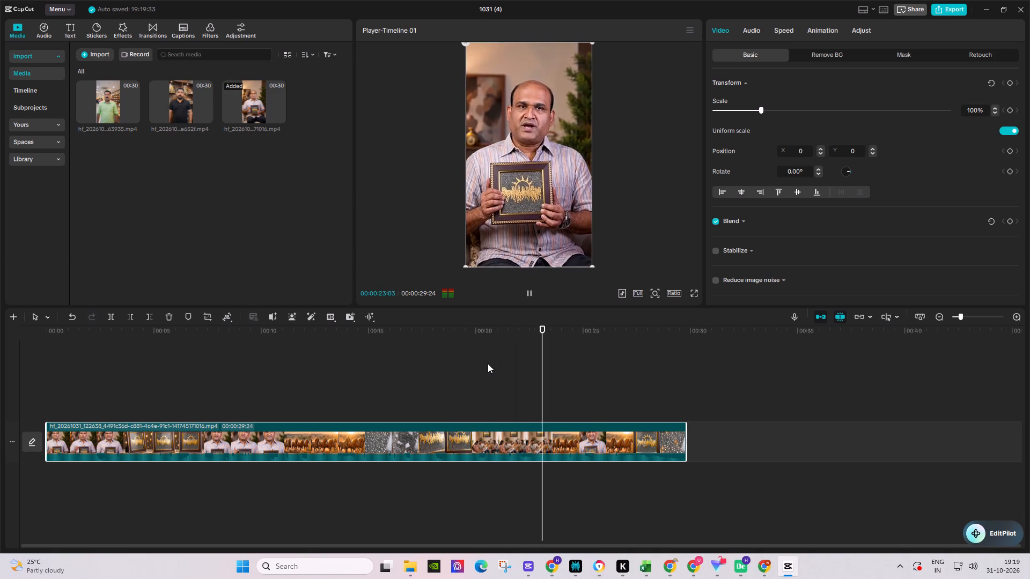
key("space")
type("v")
type("v")
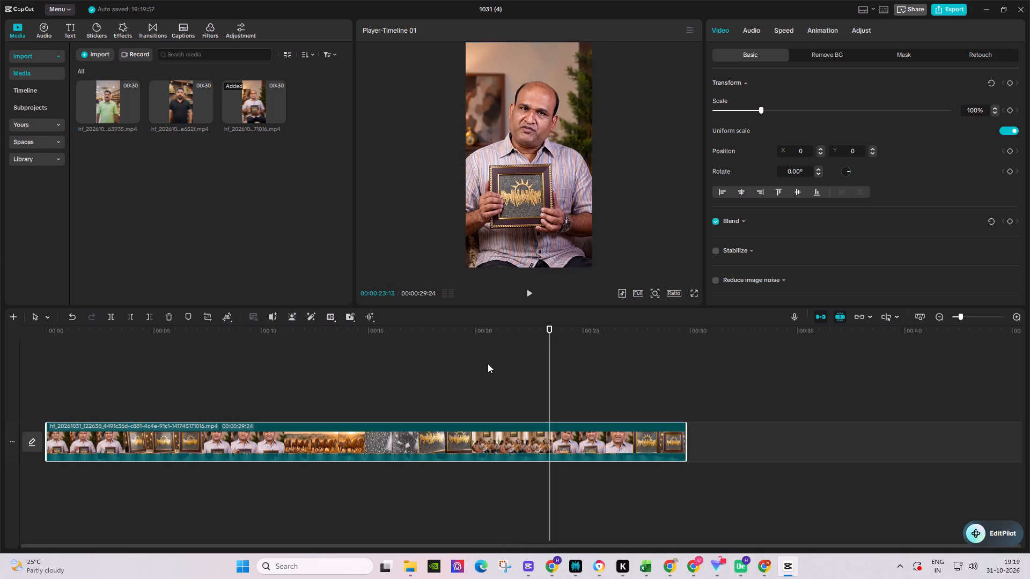
key("space")
key("space")
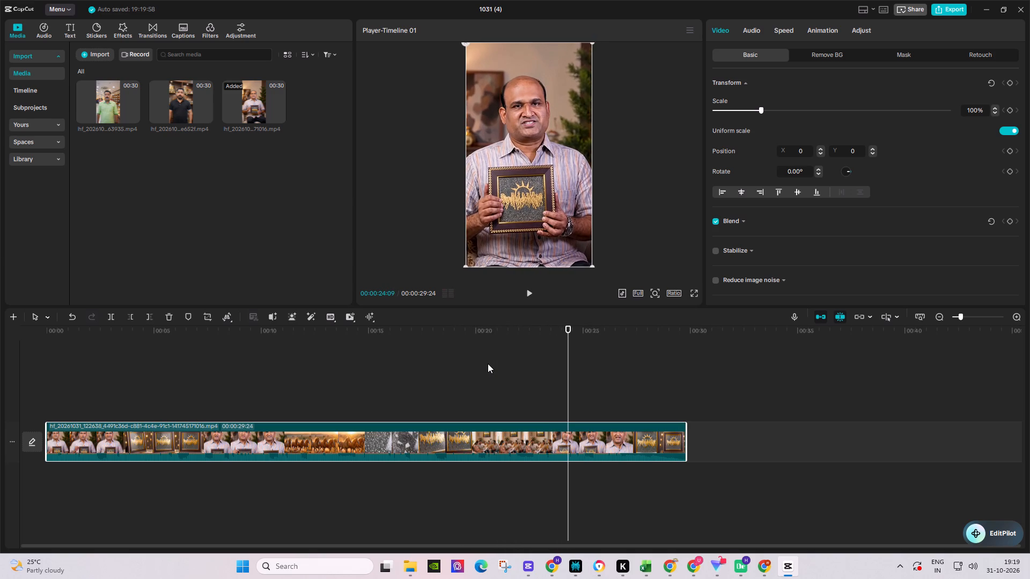
key("space")
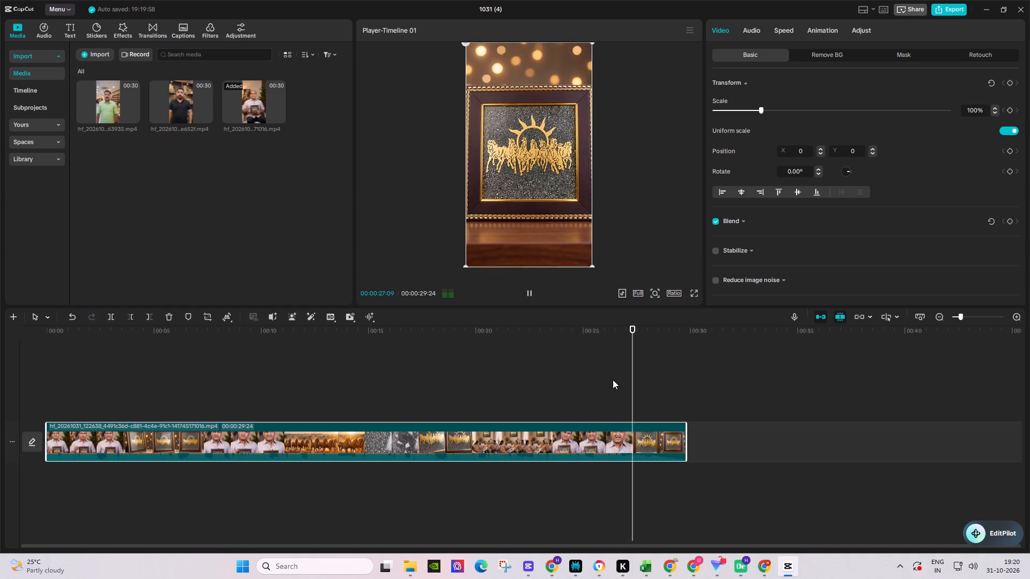
Stop playback at 00:00:29:00 and trim off the rest of the clip after that point.
key("space")
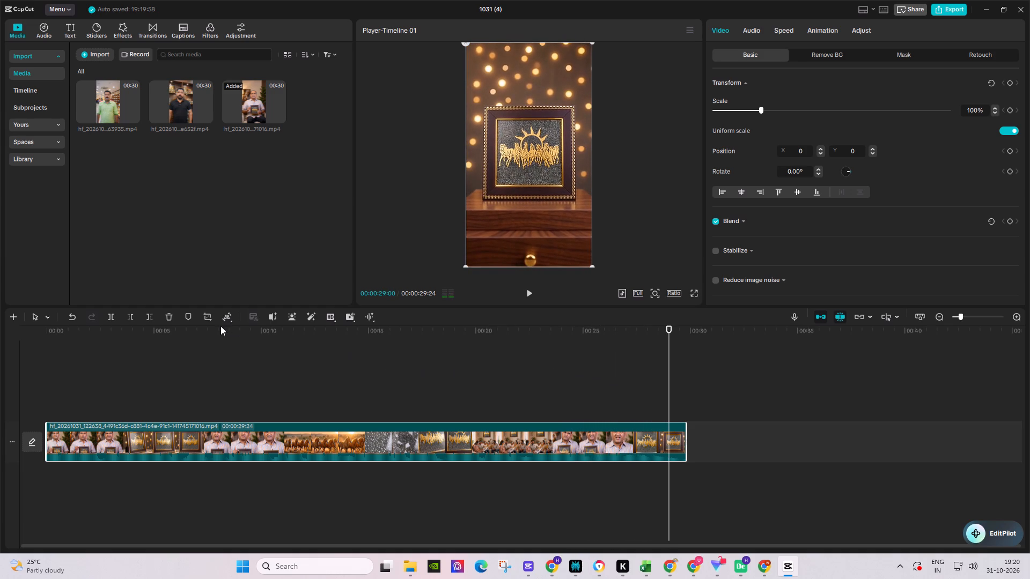
left_click(150, 315)
Open the export settings for the trimmed timeline.
left_click(942, 13)
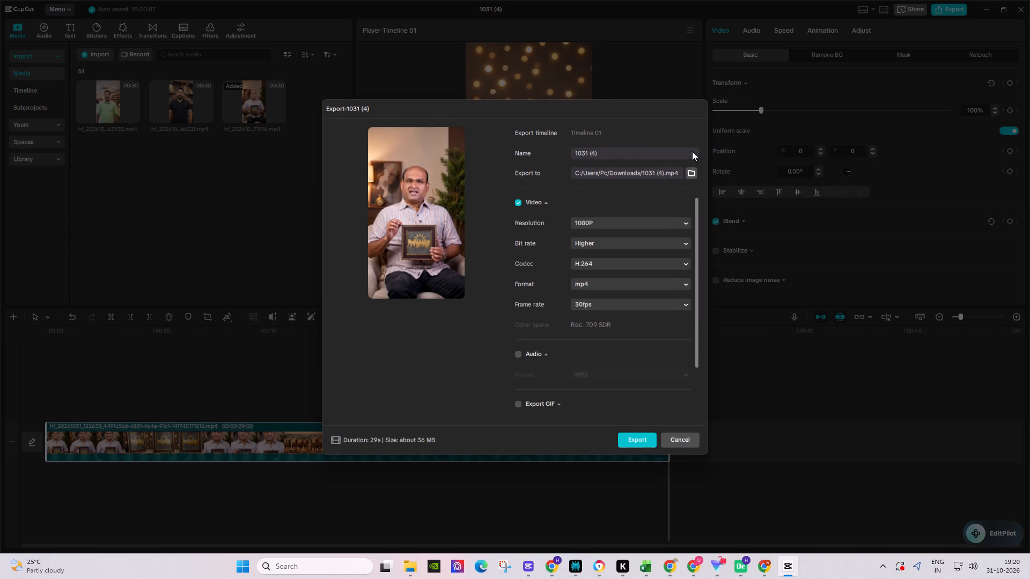
Browse the Downloads folder for yesterday's 7 Horses exports and copy the file name "7 Horses Pyrite Frame Video higgs edit 1 by him".
left_click(416, 563)
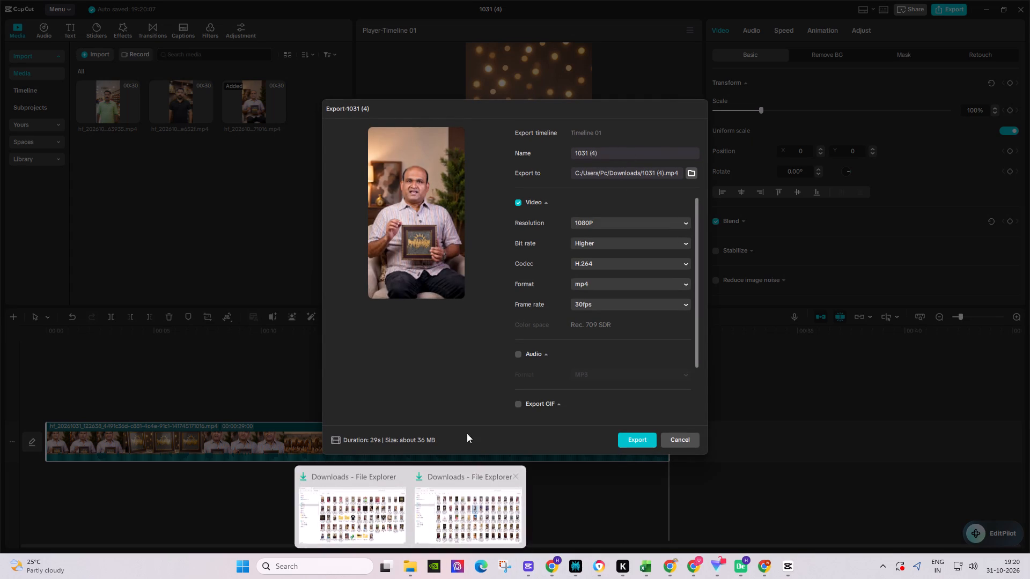
left_click(466, 510)
scroll(571, 405, "down", 4)
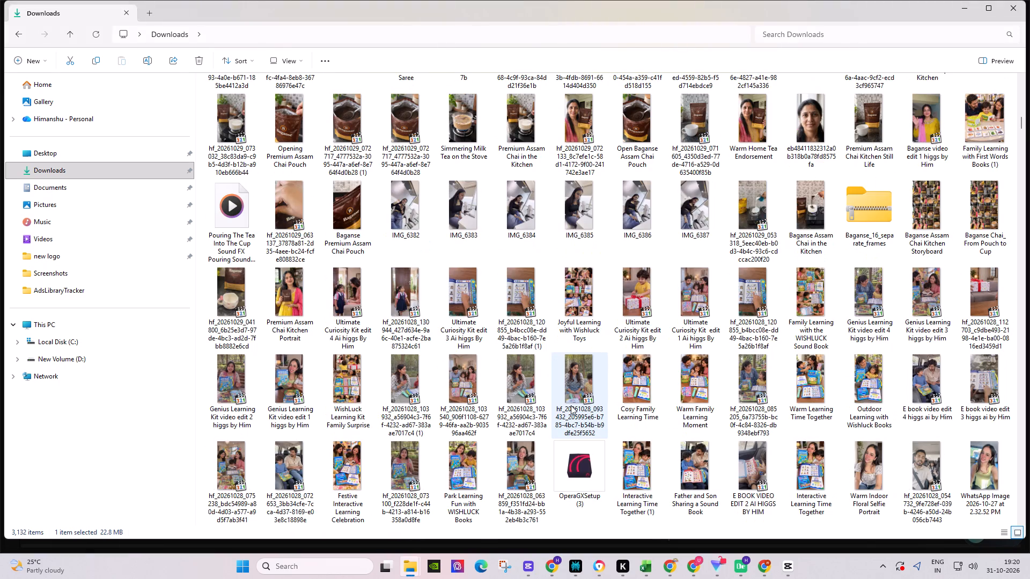
scroll(576, 401, "up", 8)
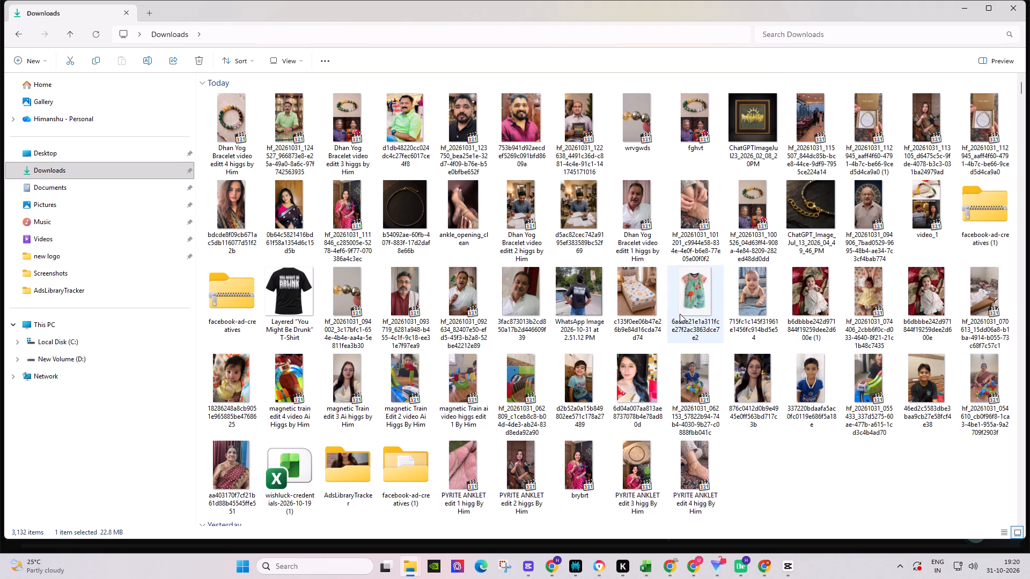
scroll(620, 318, "down", 2)
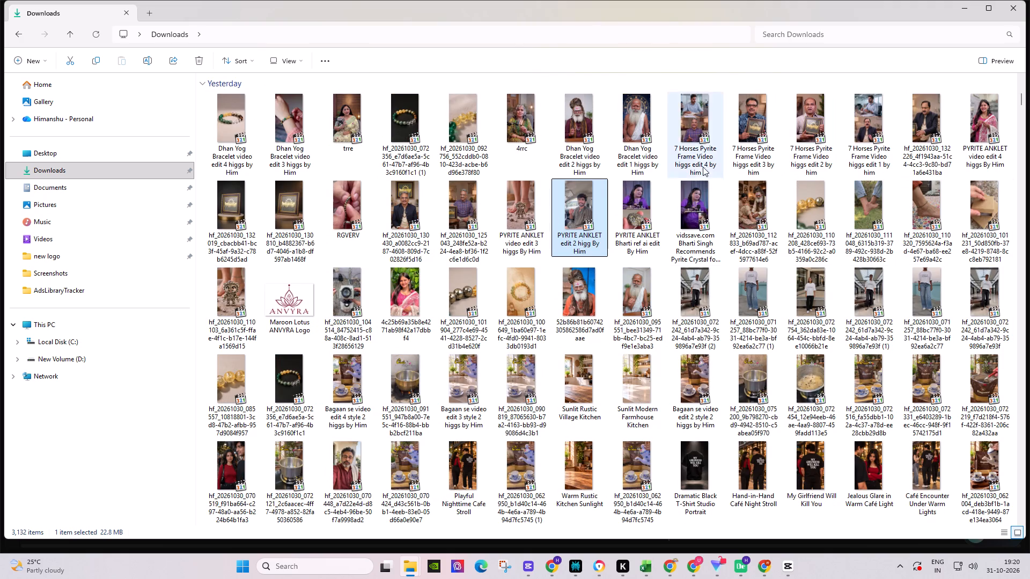
scroll(536, 289, "up", 1)
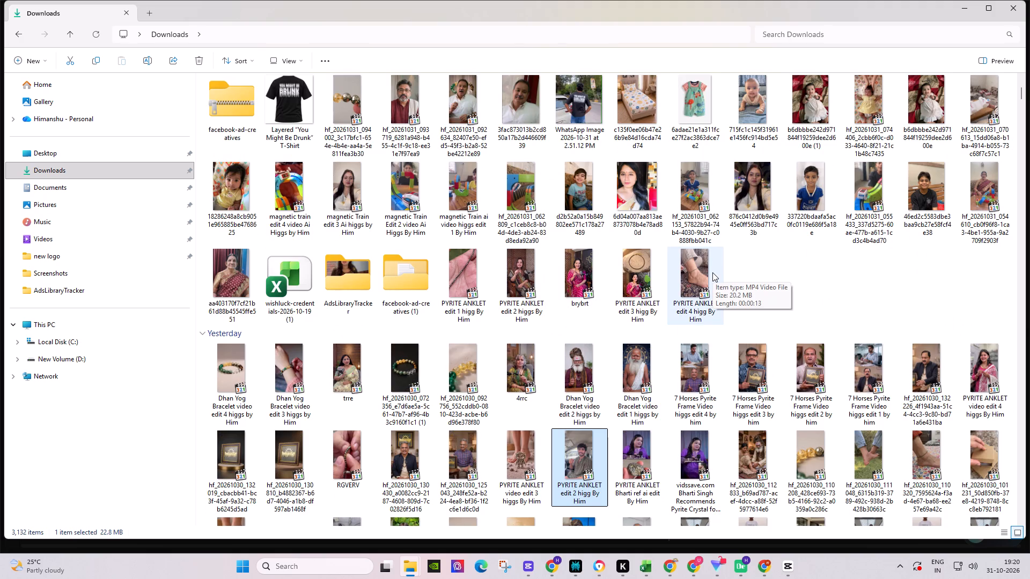
scroll(764, 365, "down", 1)
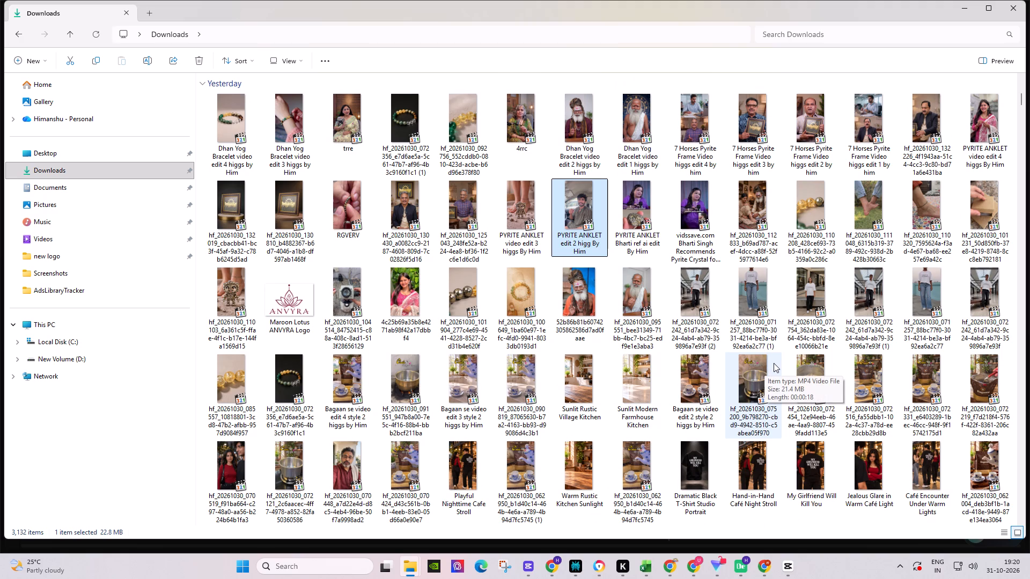
scroll(618, 394, "down", 2)
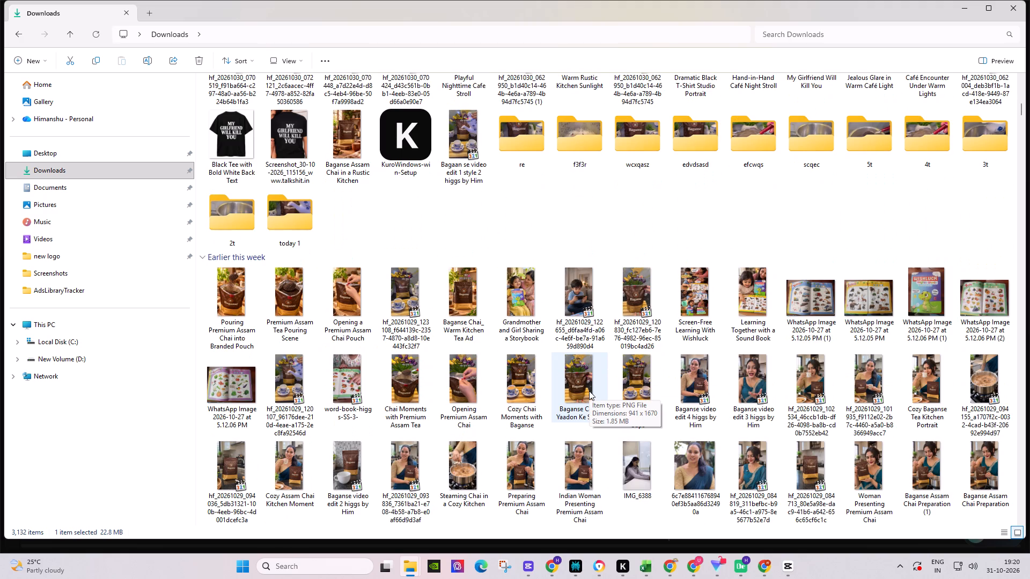
scroll(589, 391, "up", 1)
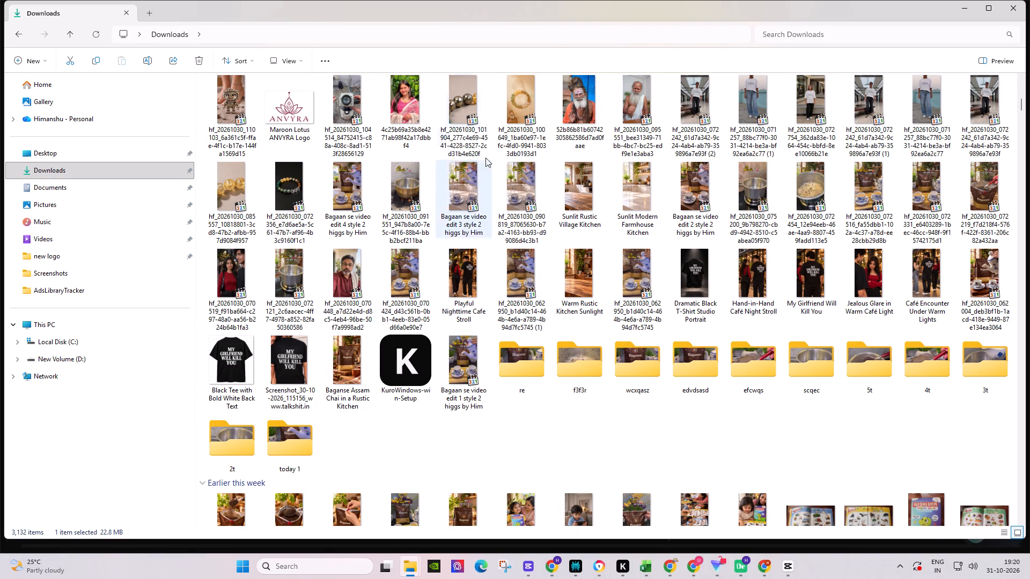
scroll(727, 261, "up", 1)
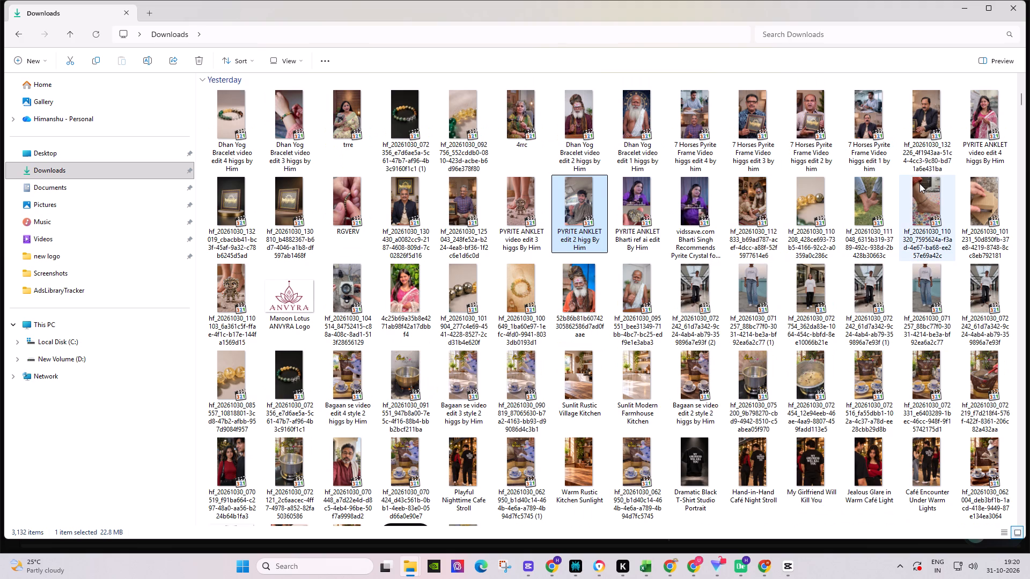
left_click(886, 129)
right_click(881, 144)
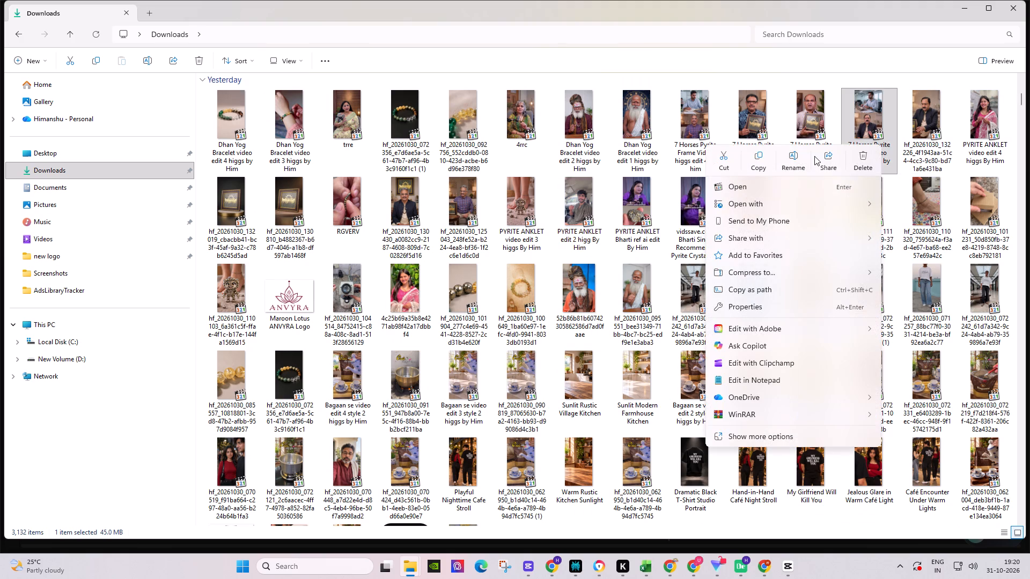
left_click(797, 154)
key("ctrl+c")
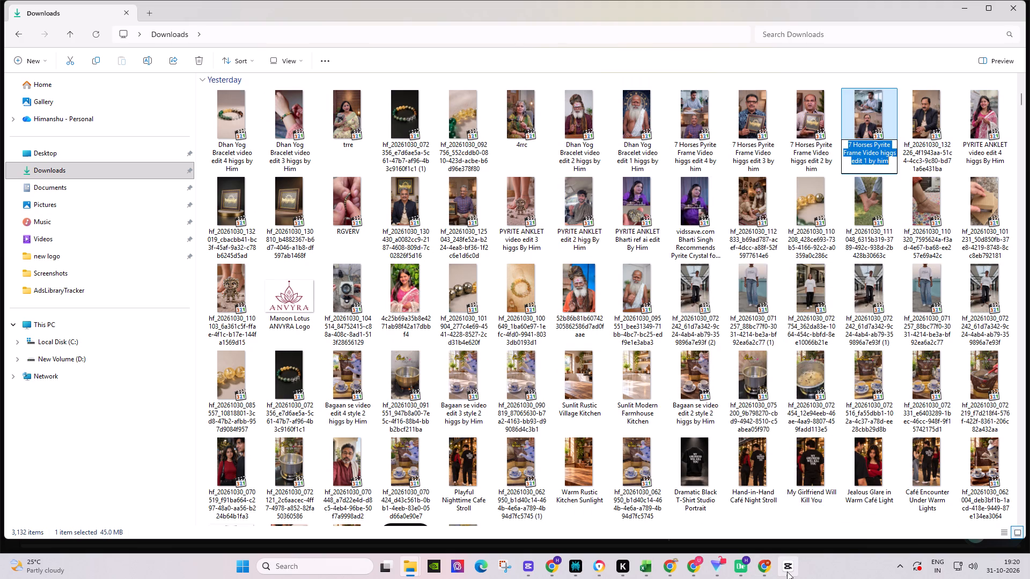
Back in CapCut, name the export "7 Horses Pyrite Frame Video higgs editt 1 by him" and export the video.
left_click(787, 571)
left_click_drag(623, 157, 555, 157)
key("ctrl+v")
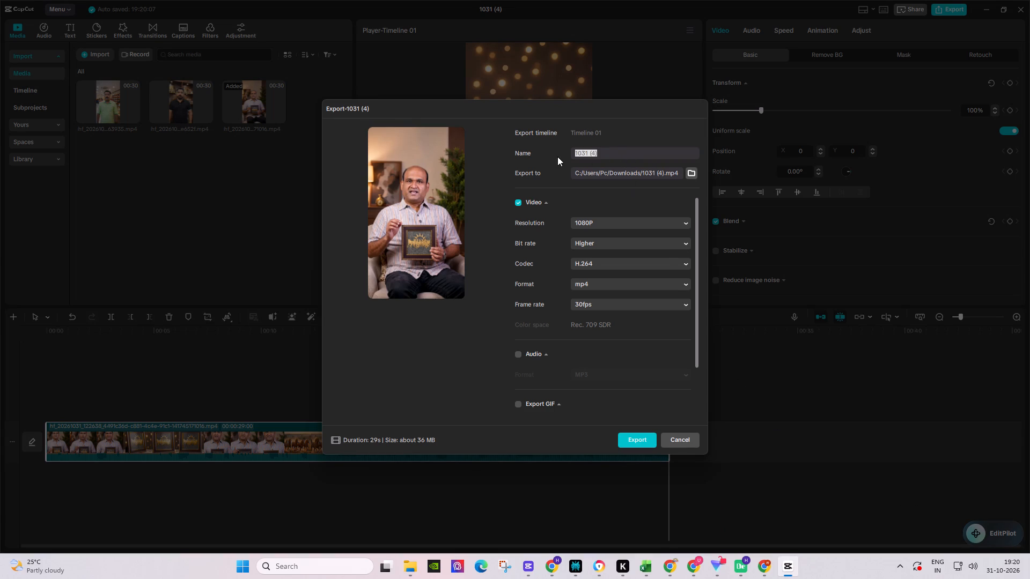
left_click(671, 154)
key("t")
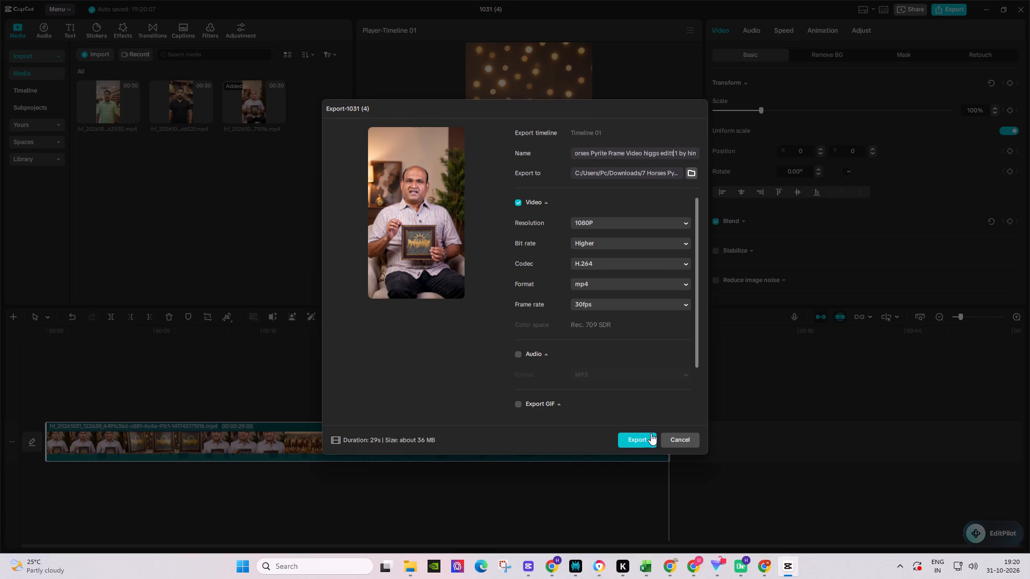
left_click(639, 434)
left_click(671, 432)
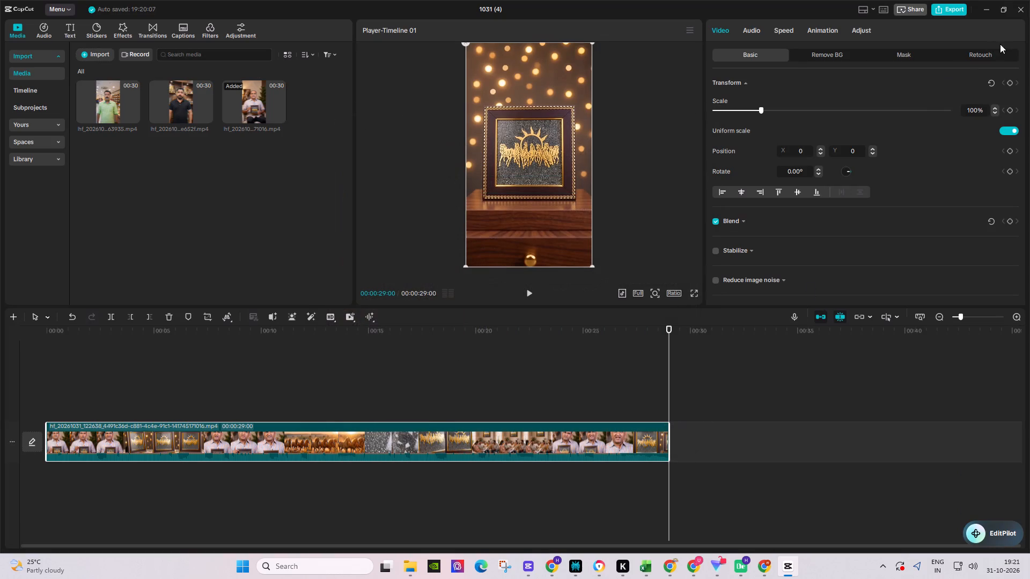
Check the Downloads folder for the newly exported video, then look at the video generation page in Chrome.
left_click(988, 14)
scroll(866, 252, "up", 2)
left_click(894, 480)
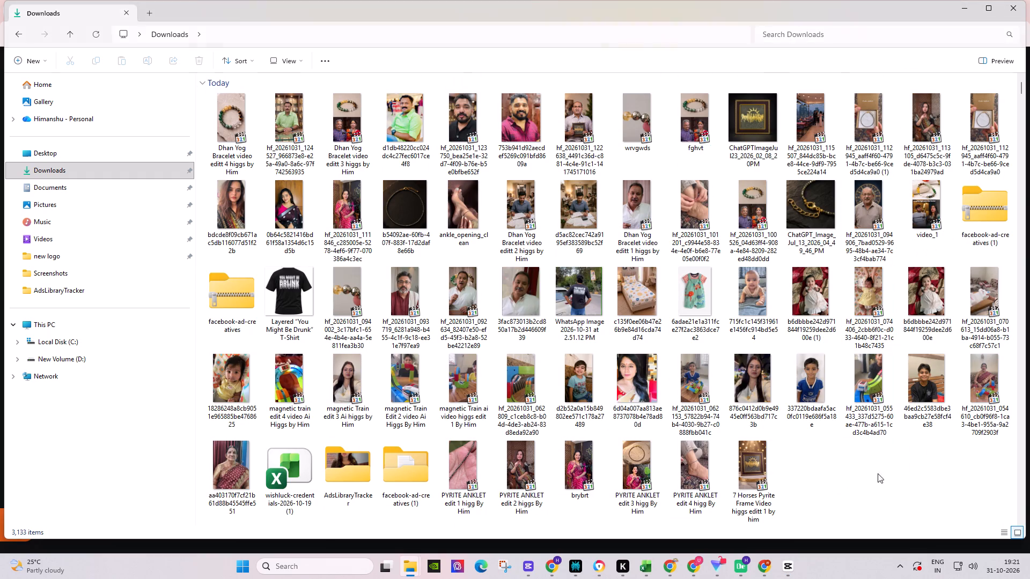
left_click(970, 8)
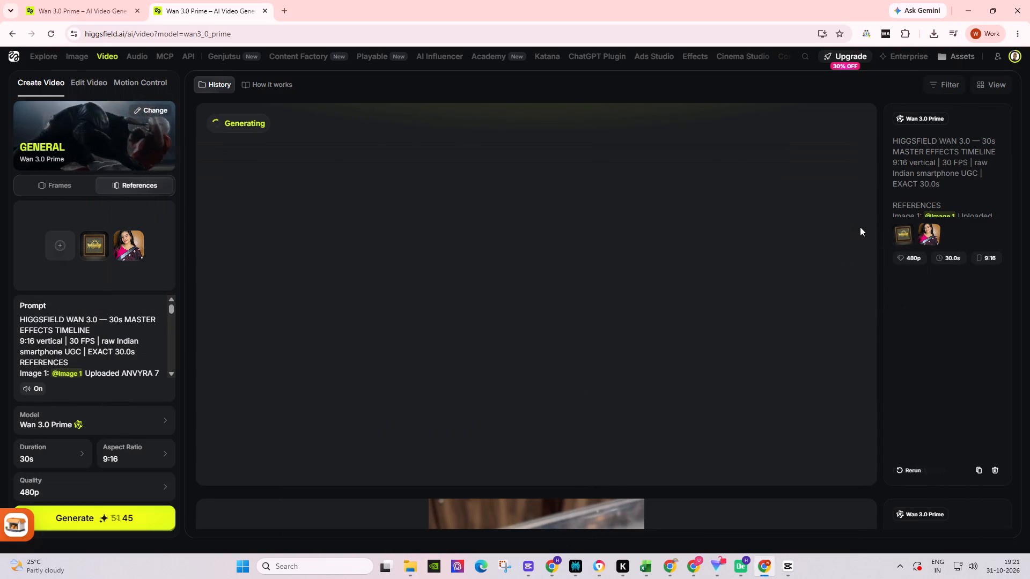
In CapCut, place the black-shirt presenter video at the start of the timeline and delete the previously exported clip.
left_click(779, 567)
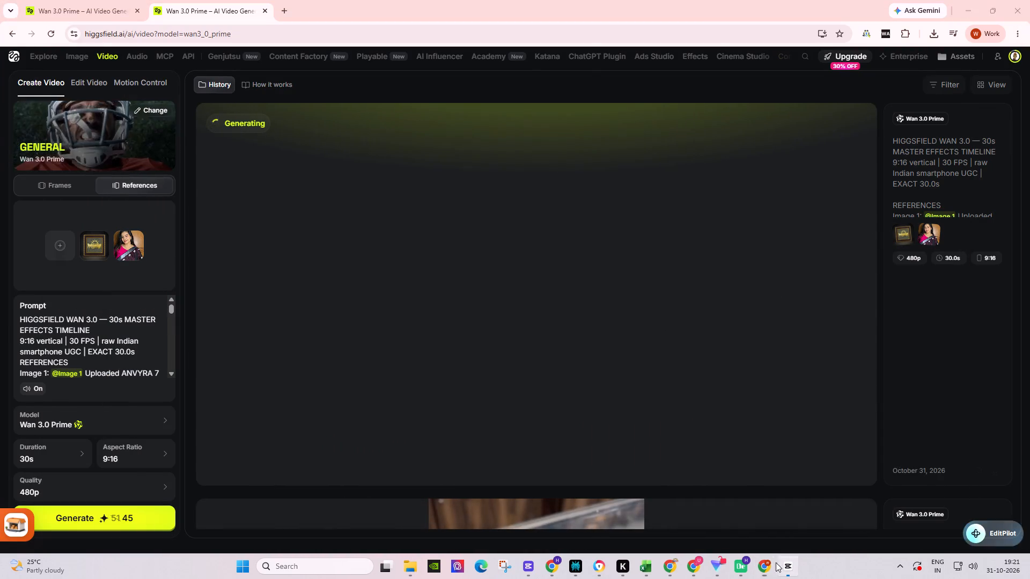
left_click_drag(192, 99, 41, 434)
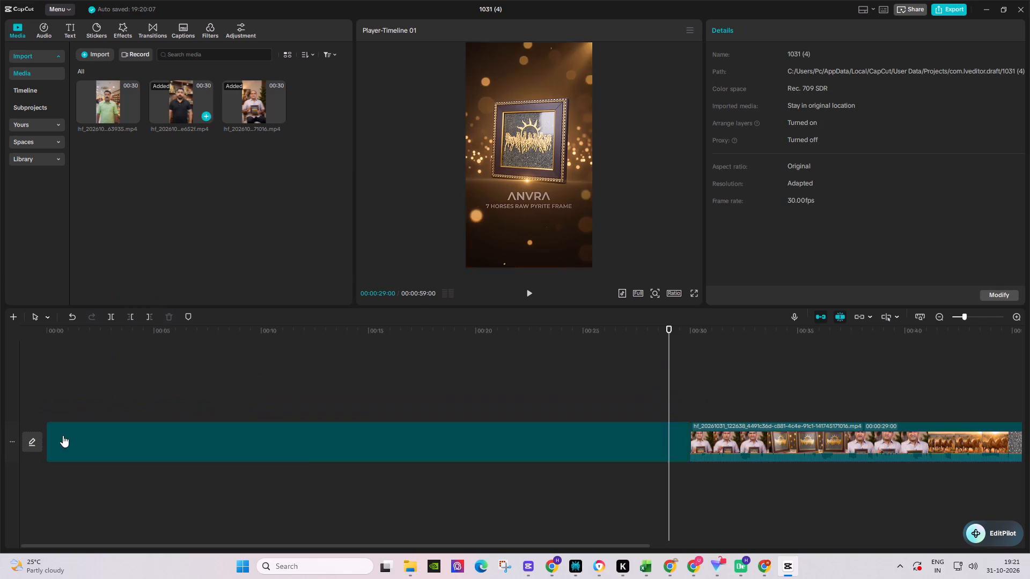
right_click(741, 451)
left_click(765, 218)
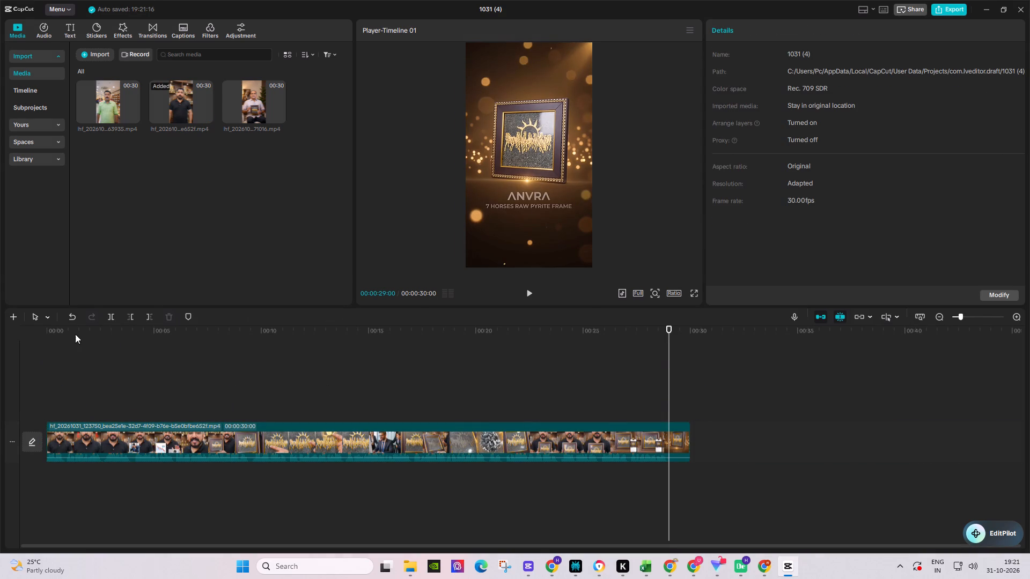
Raise the black-shirt clip's audio volume on the timeline and play it from the start to about 00:00:29:04.
left_click_drag(75, 334, 17, 333)
key("space")
left_click_drag(261, 458, 261, 451)
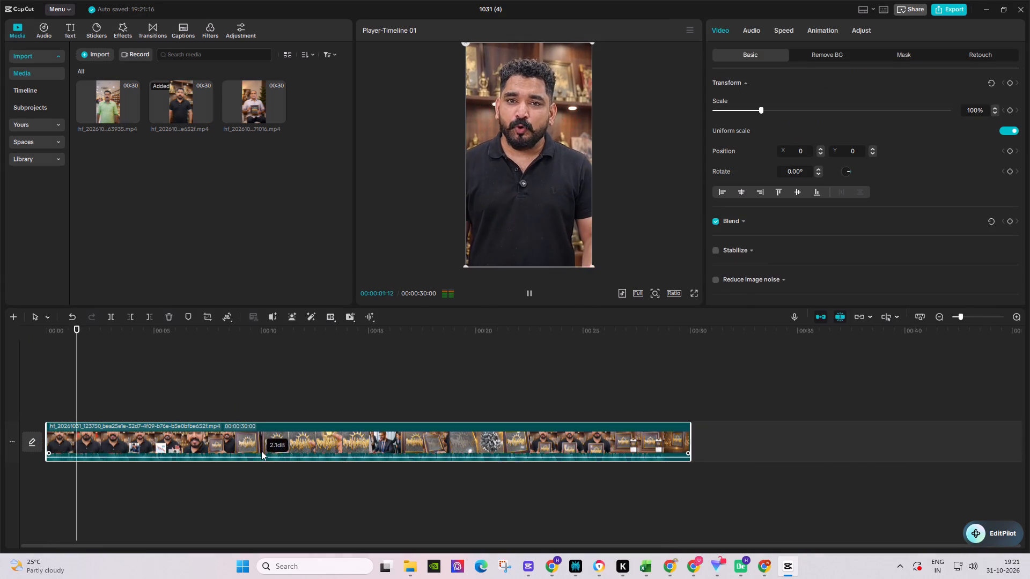
left_click_drag(261, 451, 261, 448)
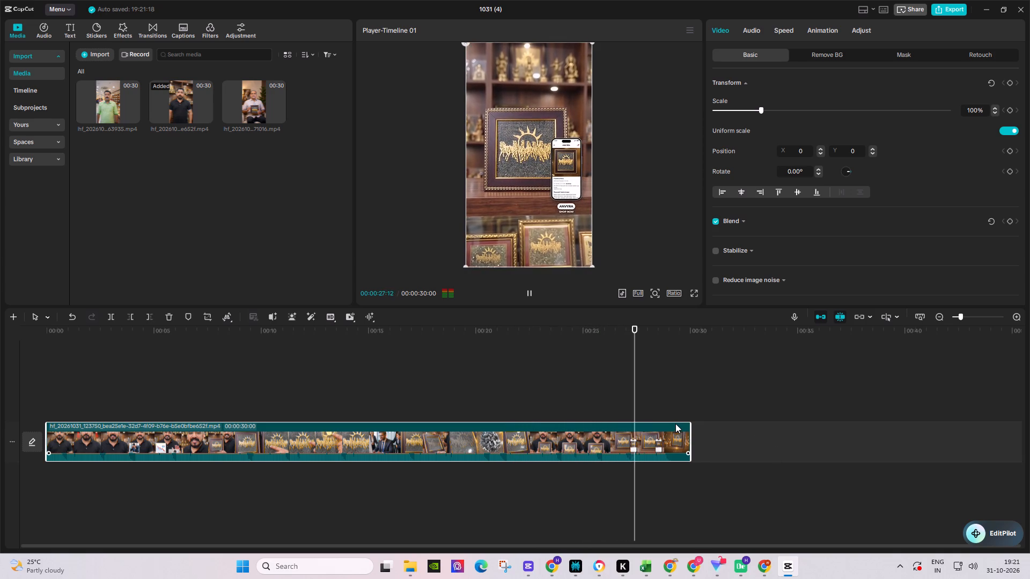
key("space")
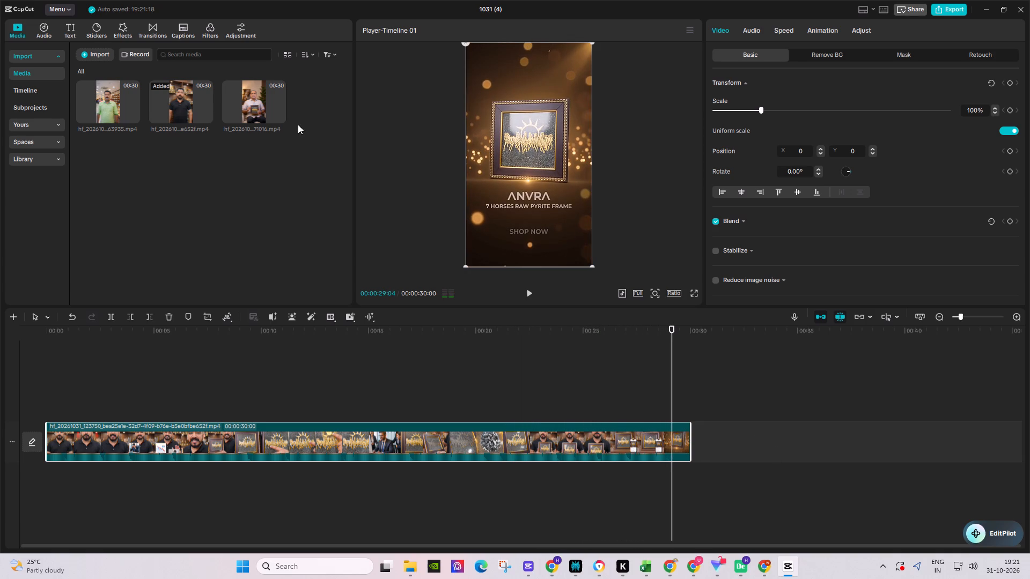
Place the green-shirt presenter video's segment from 00:00:24:00 to its end on a track above the main clip, aligned with its end.
left_click(111, 101)
left_click_drag(75, 101, 127, 112)
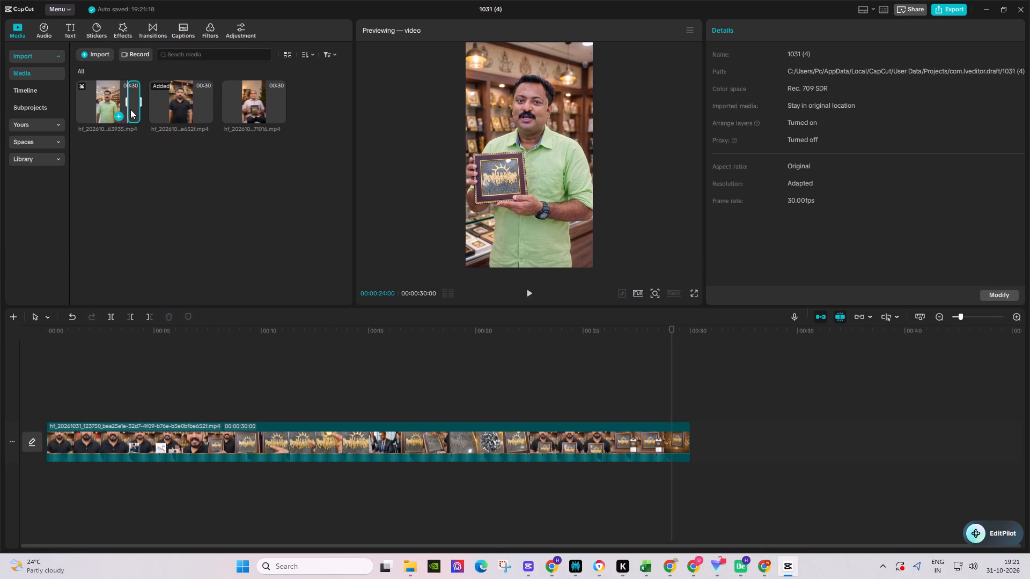
left_click_drag(131, 109, 561, 405)
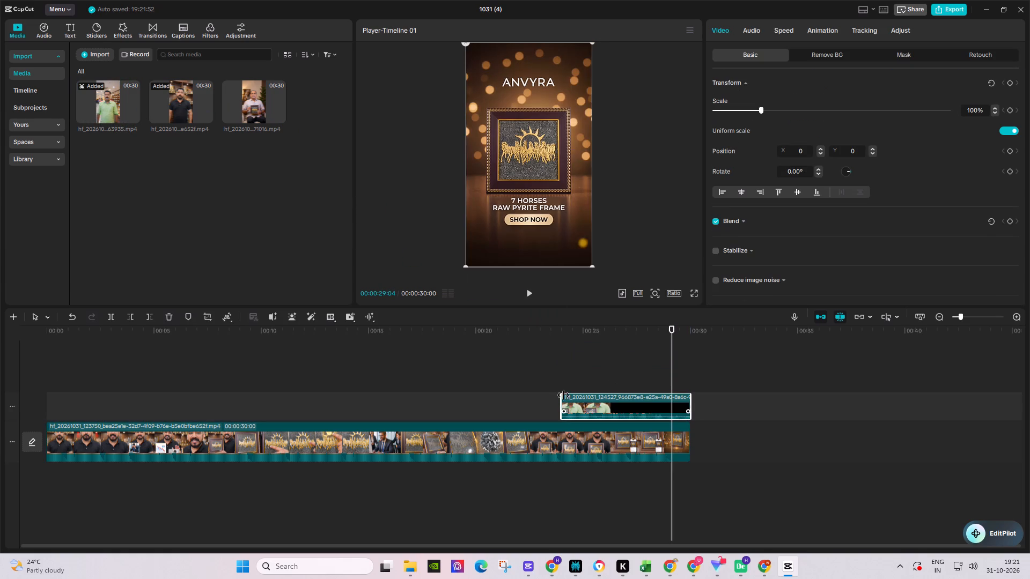
Preview the overlaid segment and trim its start to about 00:00:26, past the green-shirt presenter's shot.
left_click(564, 336)
key("space")
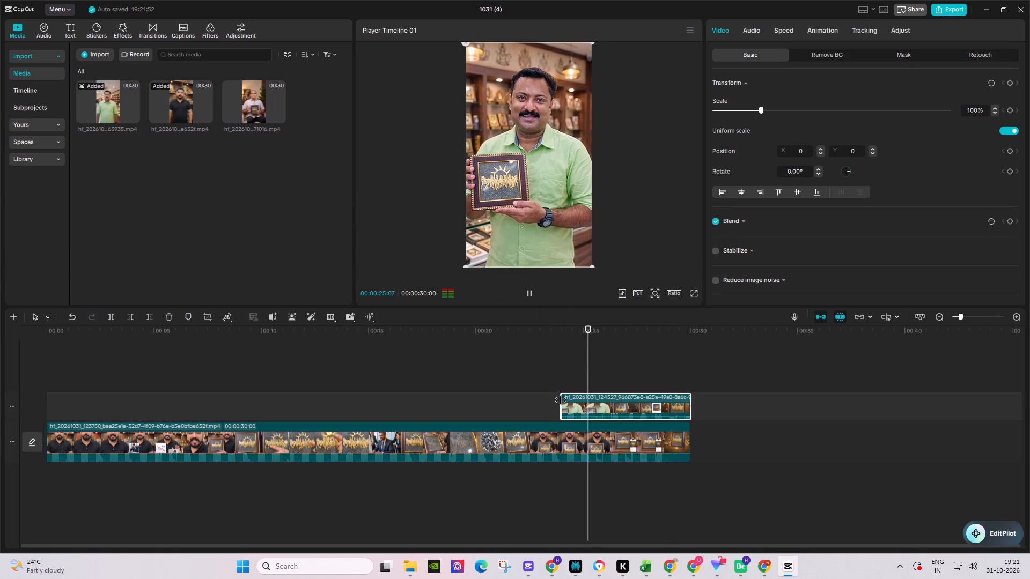
left_click_drag(562, 400, 612, 405)
key("space")
Lower the overlay clip's audio volume on its track and play the section to check it.
left_click(630, 415)
left_click_drag(632, 418, 632, 420)
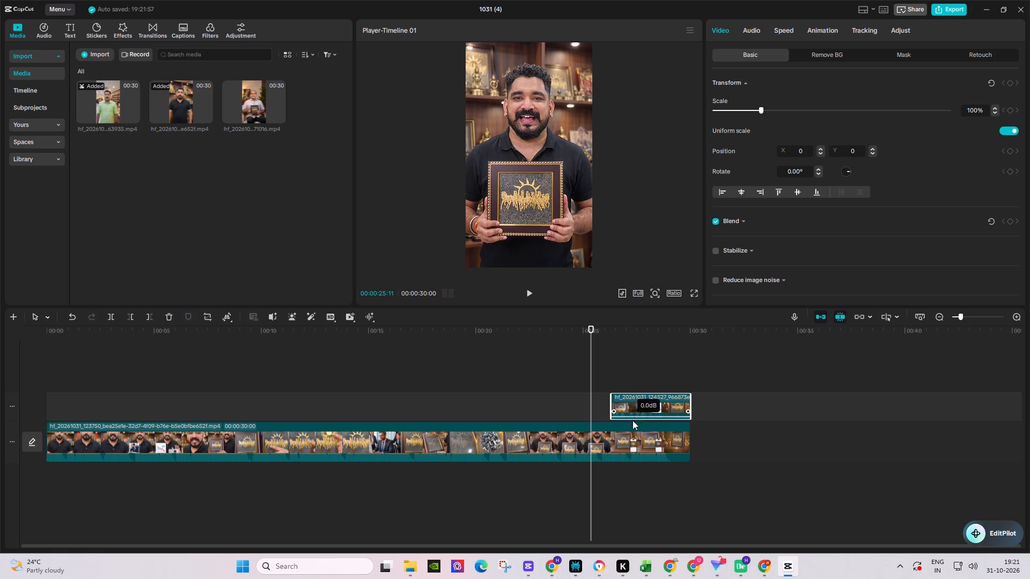
left_click_drag(632, 420, 632, 430)
key("space")
key("space")
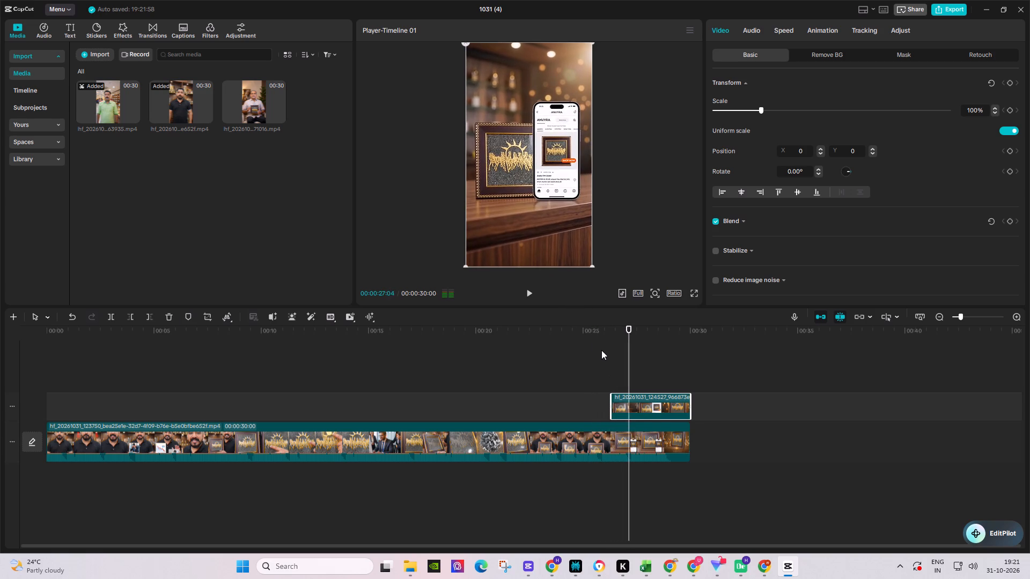
Preview the cut into the overlay and extend the overlay clip's start back to about 00:00:25:22.
left_click(588, 333)
key("space")
key("space")
left_click_drag(613, 400, 604, 399)
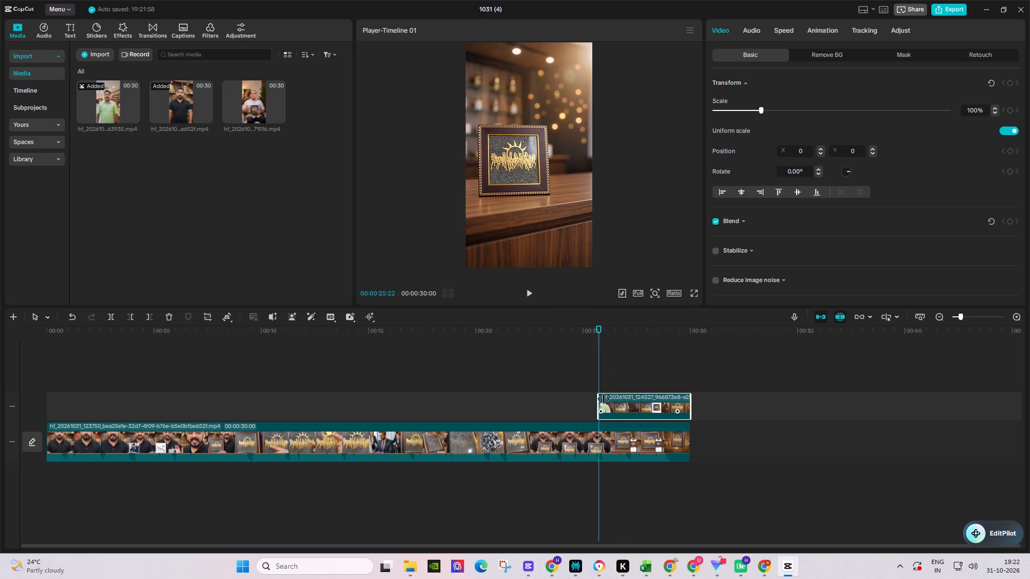
left_click_drag(604, 399, 602, 399)
Play the final section from before the overlay clip to the end, checking the overlay's start, phone shot and end card.
key("space")
left_click(566, 356)
key("space")
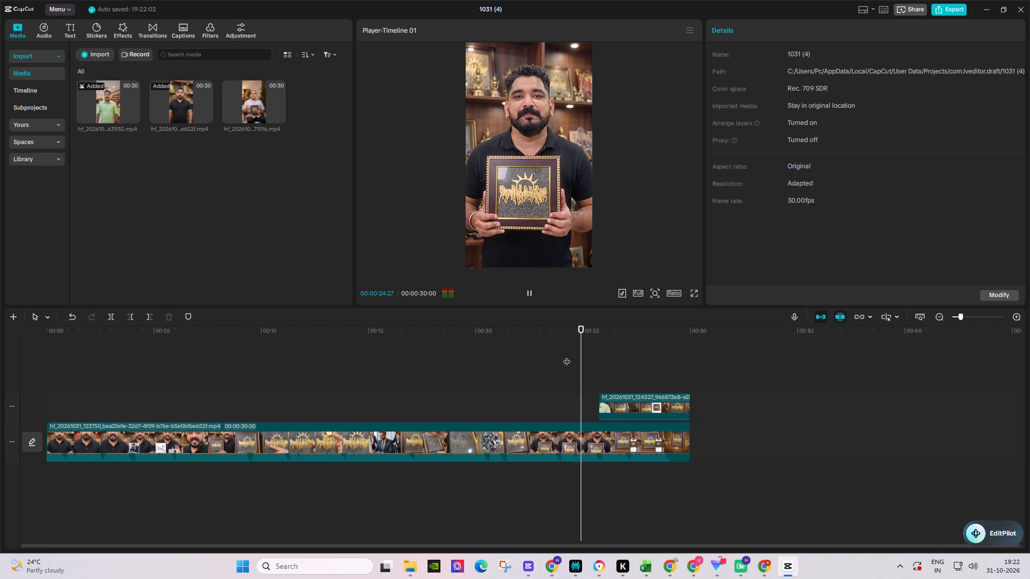
key("space")
key("space")
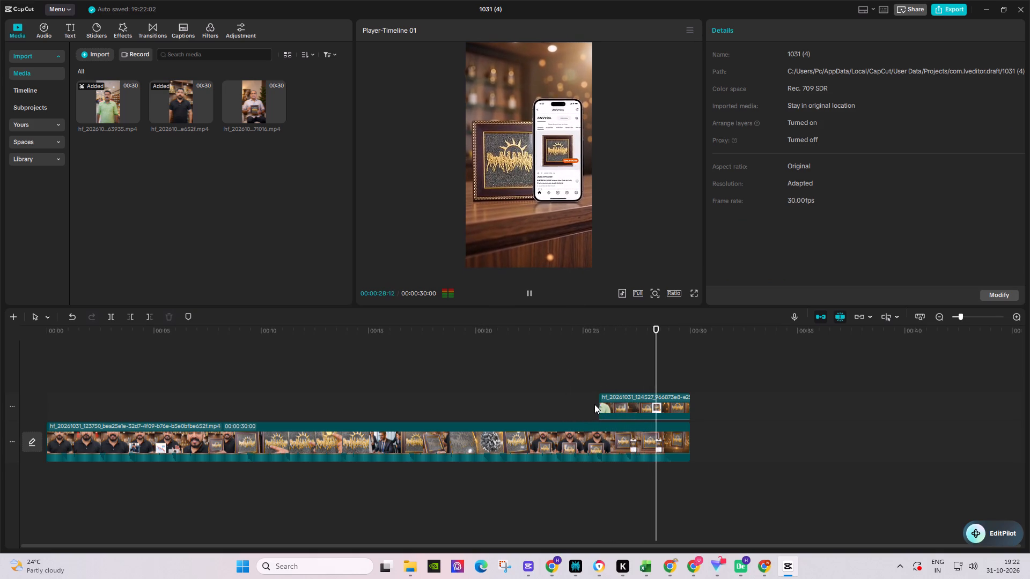
key("space")
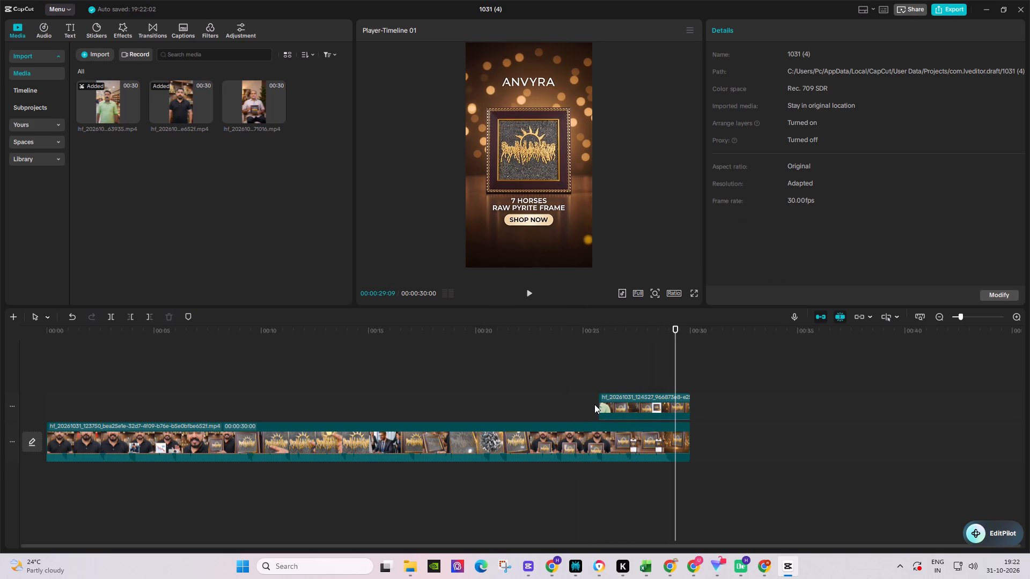
key("space")
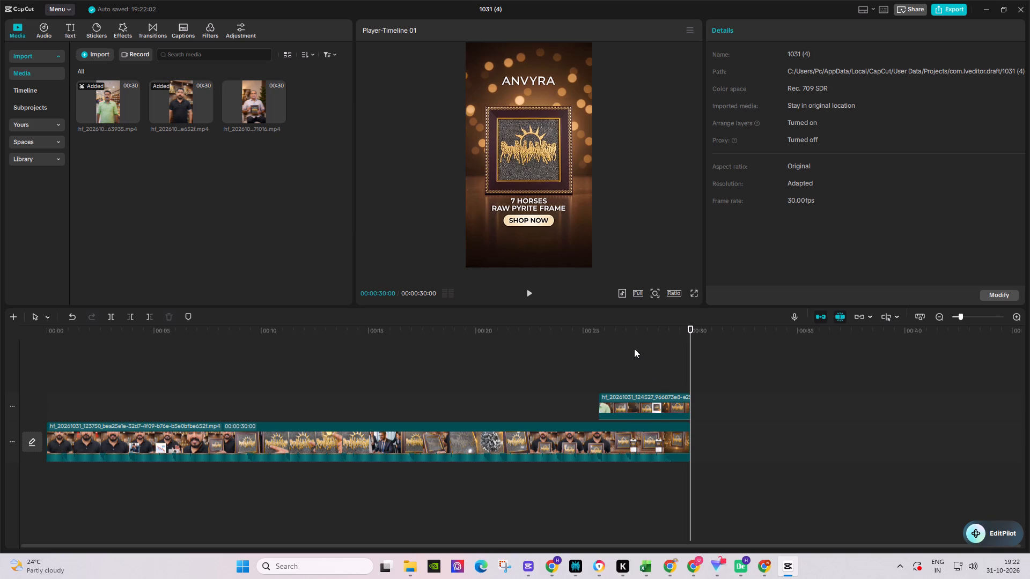
left_click(636, 339)
key("space")
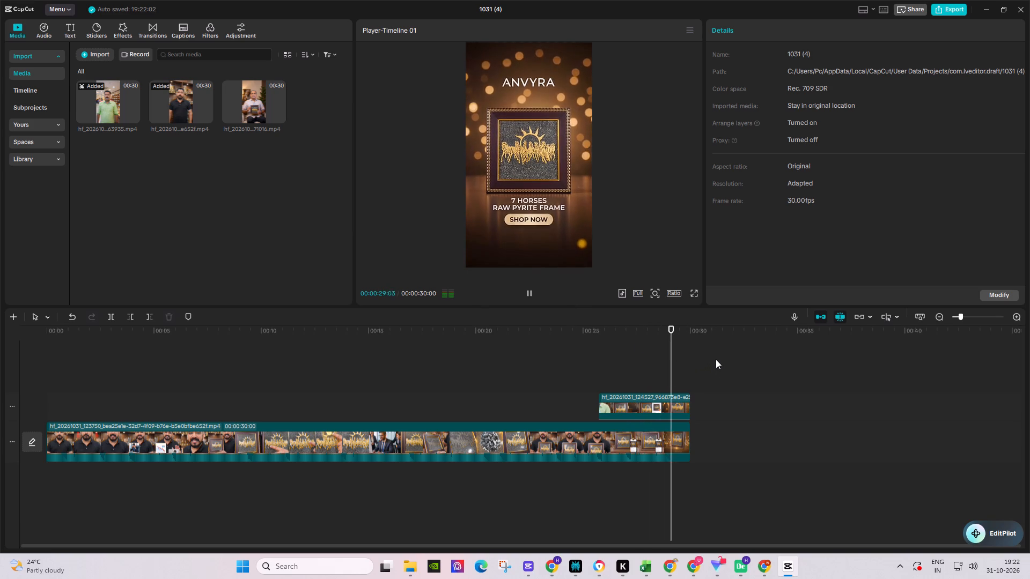
key("space")
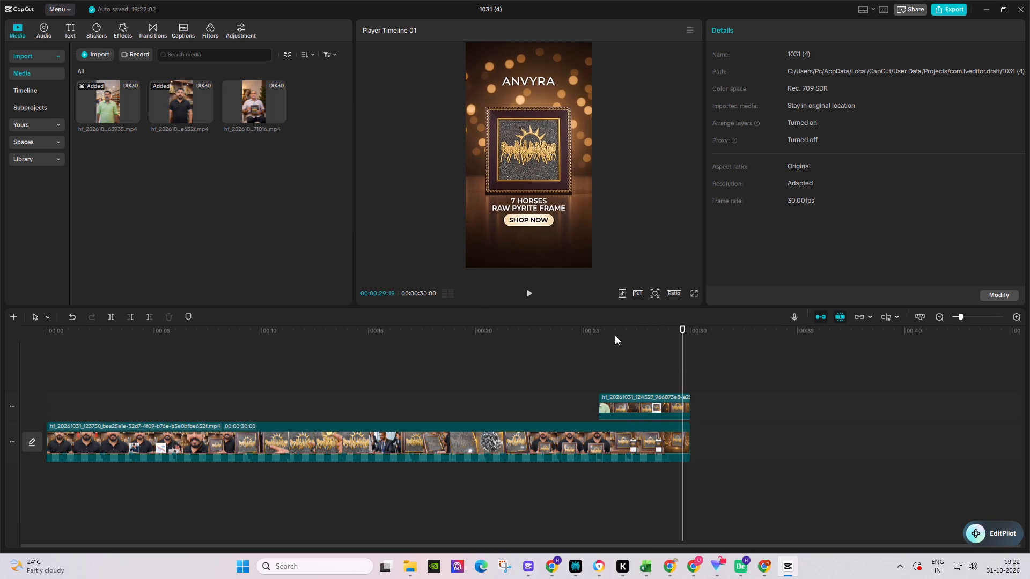
left_click_drag(606, 335, 599, 335)
key("space")
key("space")
key("space")
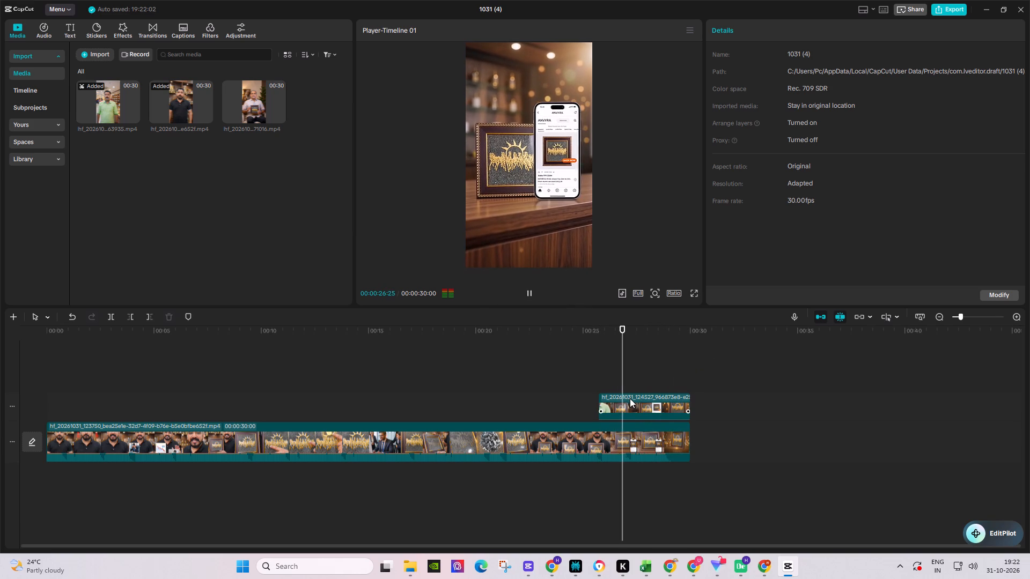
key("space")
left_click(637, 404)
key("space")
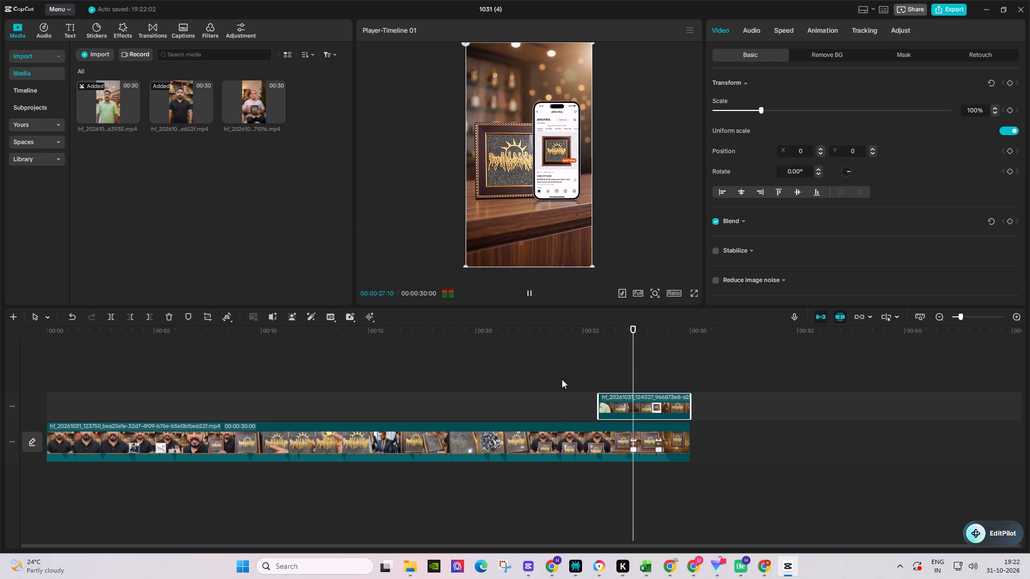
left_click(603, 338)
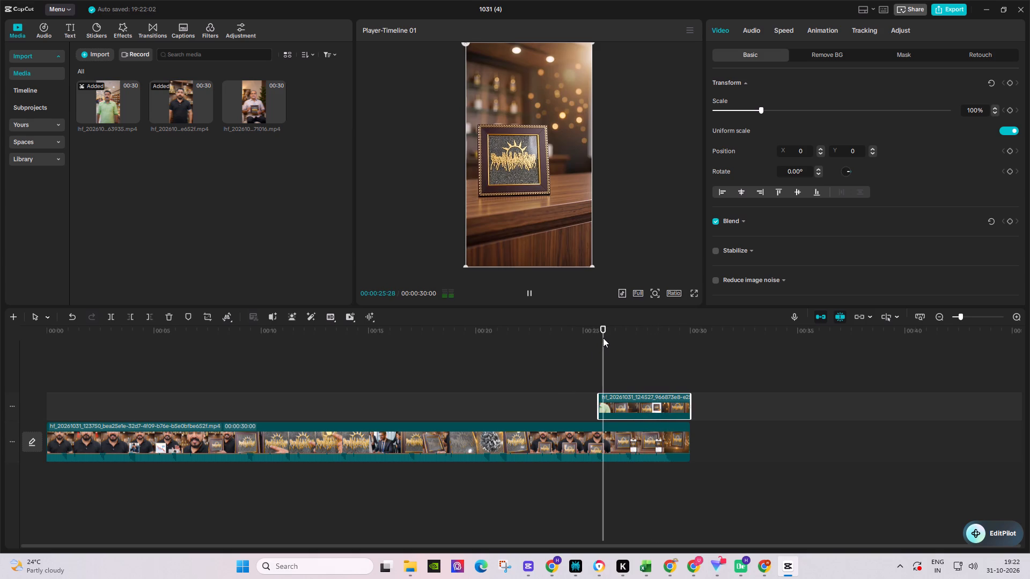
key("space")
left_click(603, 338)
key("space")
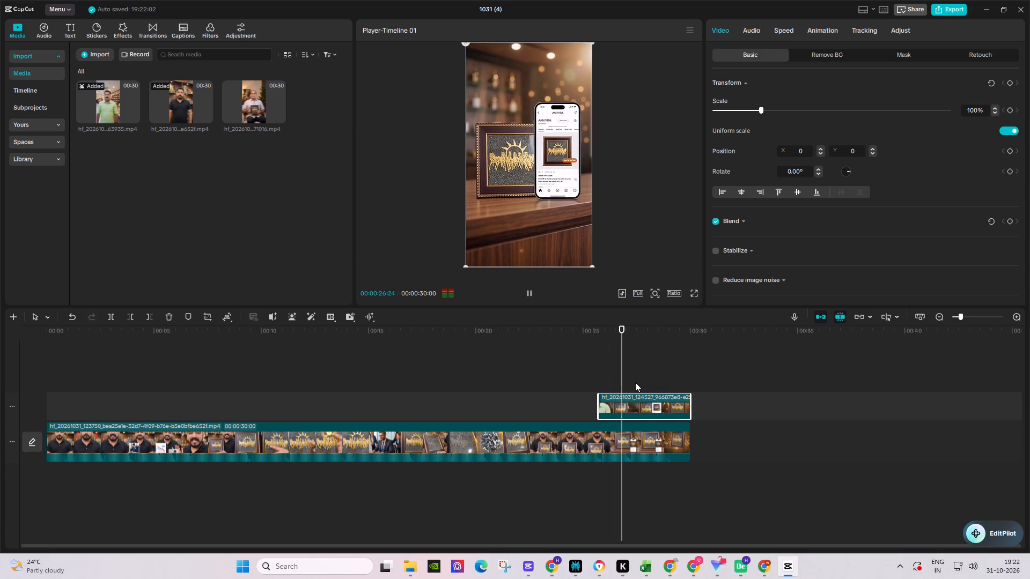
key("space")
Split the overlay at 00:00:27:05, trim the second piece's start to about 00:00:28:18, and close the gap so the end card follows.
left_click_drag(634, 350, 629, 350)
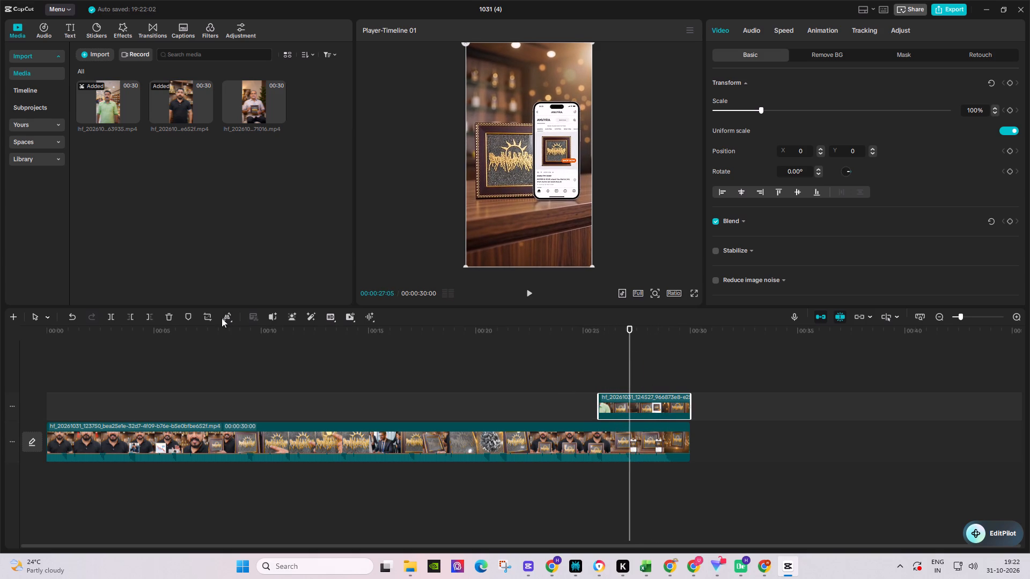
left_click(113, 317)
left_click_drag(630, 405, 638, 407)
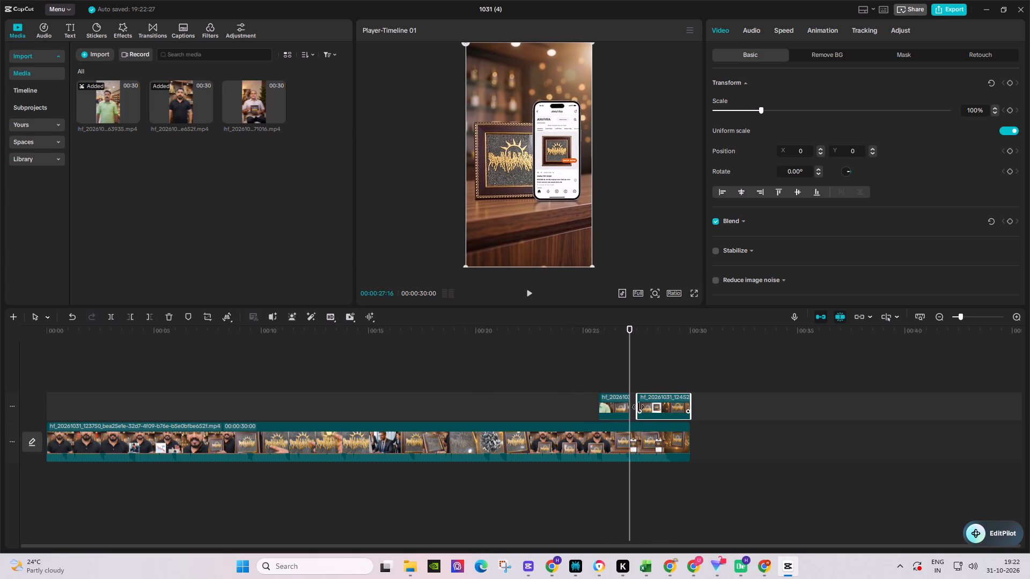
left_click_drag(638, 407, 661, 413)
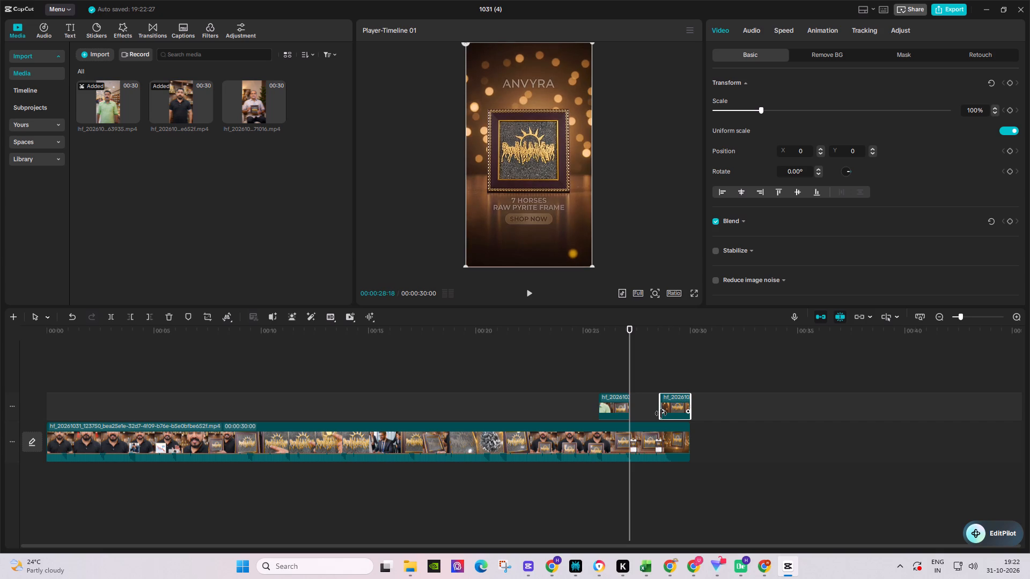
left_click_drag(661, 413, 660, 414)
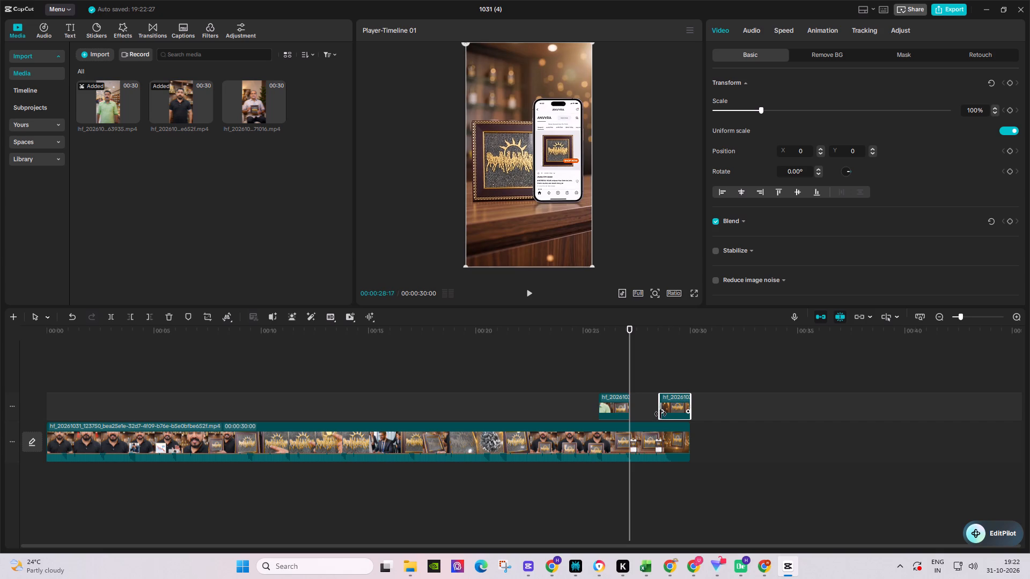
left_click_drag(660, 414, 660, 414)
left_click_drag(671, 411, 640, 412)
key("space")
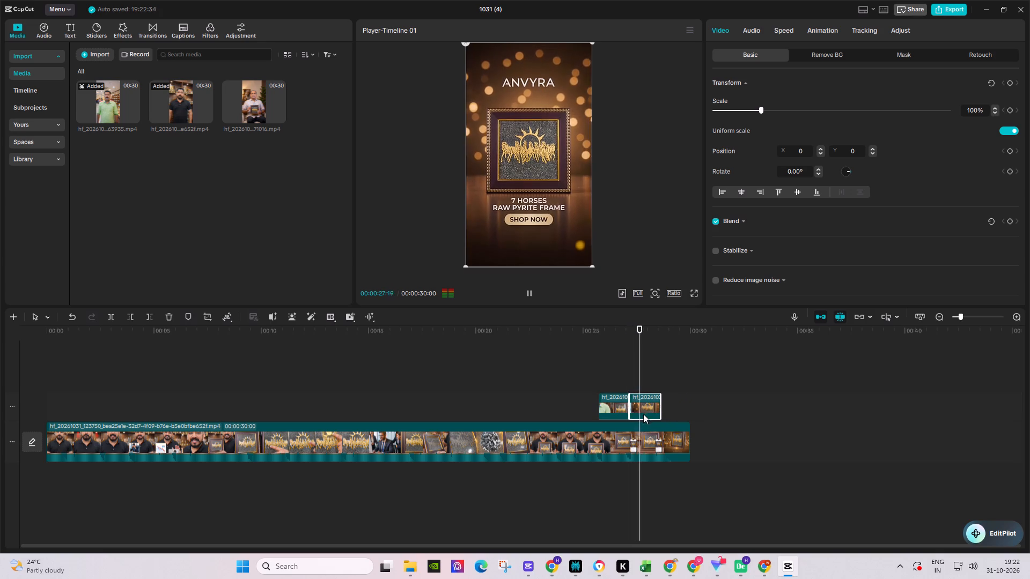
key("space")
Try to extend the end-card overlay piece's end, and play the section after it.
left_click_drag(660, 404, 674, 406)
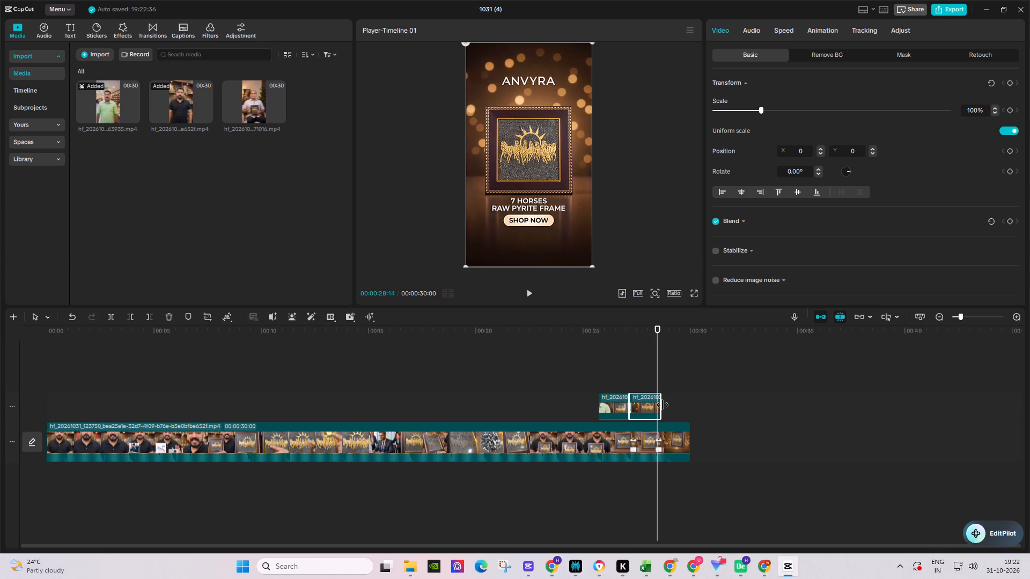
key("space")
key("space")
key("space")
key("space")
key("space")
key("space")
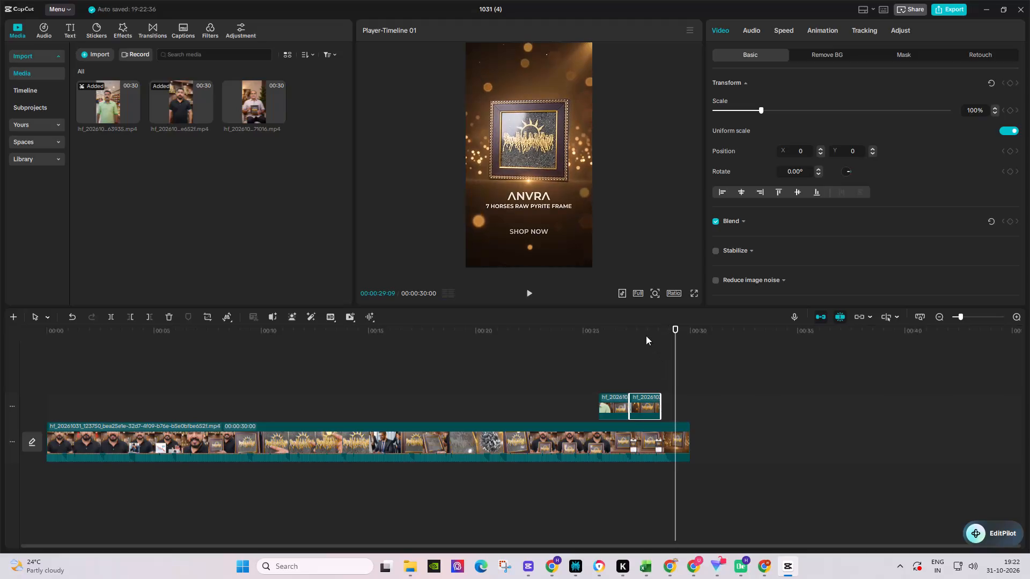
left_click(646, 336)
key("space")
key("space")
Trim the main clip's end back to 00:00:29:04.
left_click(678, 432)
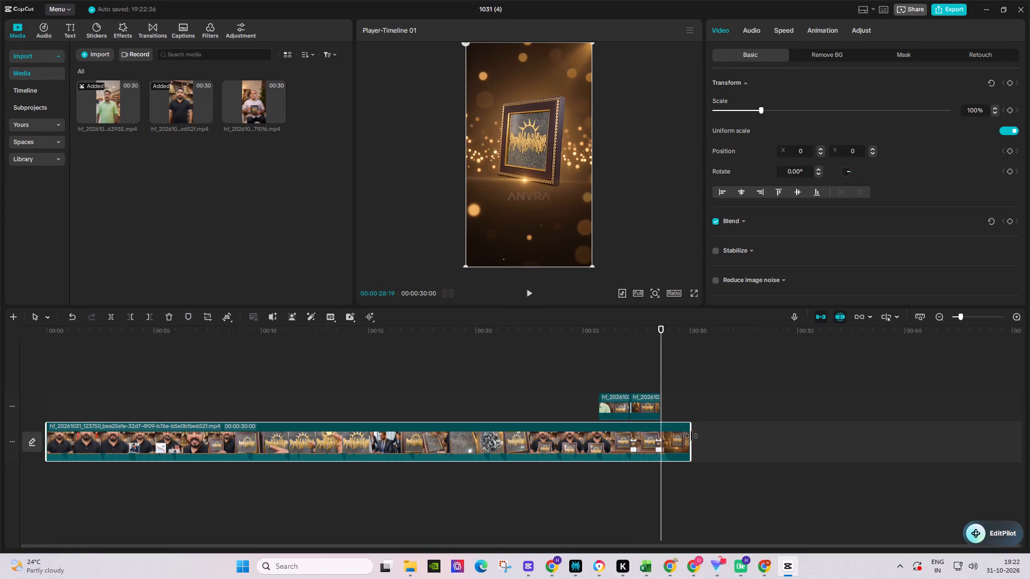
left_click_drag(690, 436, 669, 433)
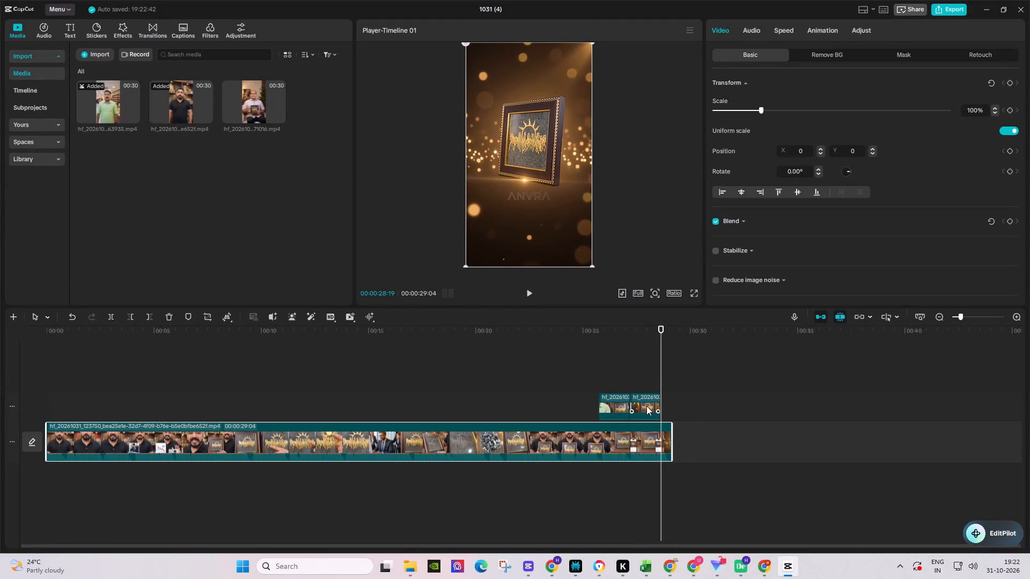
Slow the end-card overlay piece to 0.80x speed, checking playback of the ending at 0.90x on the way.
left_click(646, 406)
left_click(781, 26)
left_click(1013, 98)
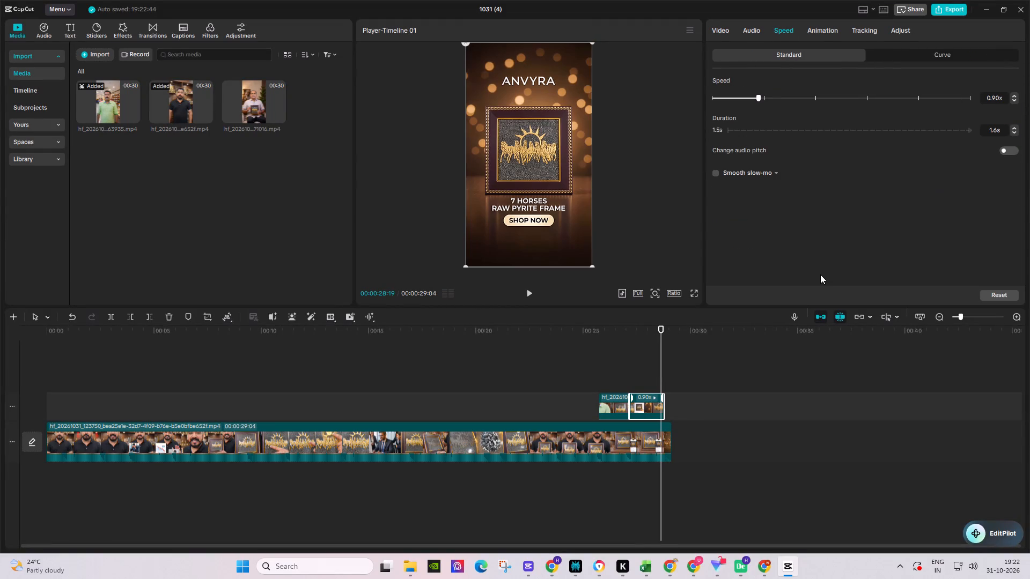
left_click(642, 336)
key("space")
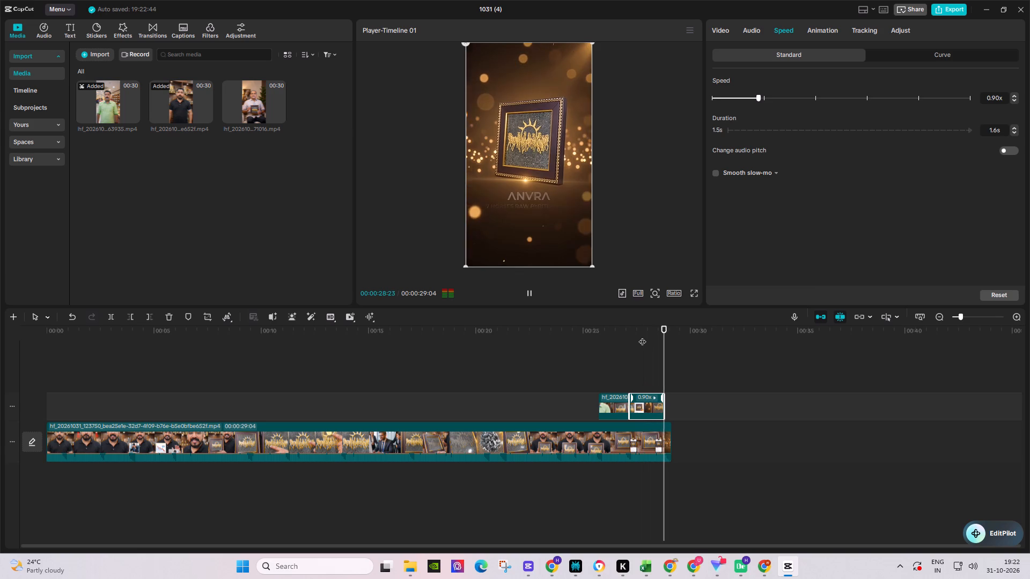
key("space")
left_click(1014, 101)
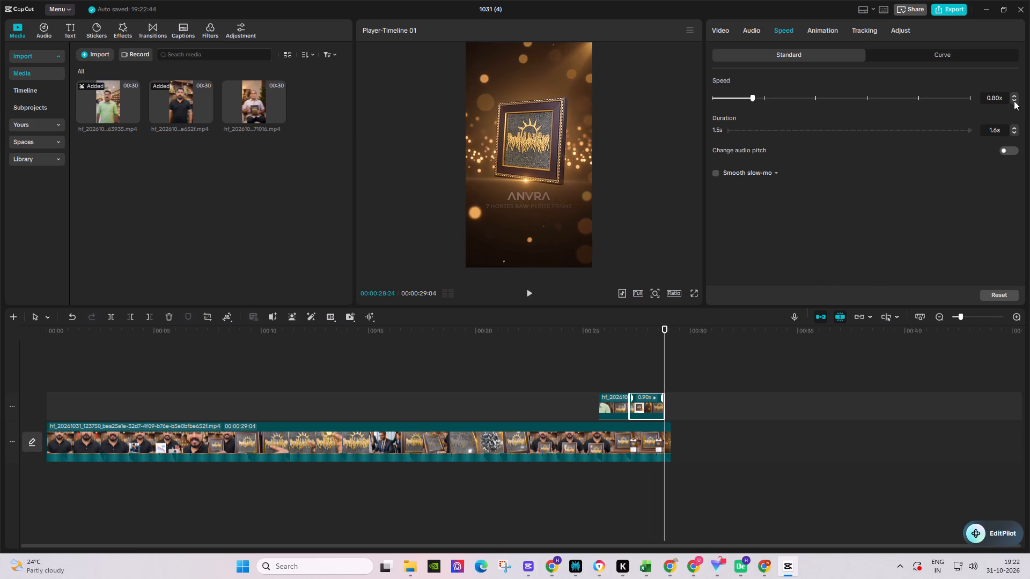
Trim the main clip's end to 00:00:28:29 so it matches the slowed end-card overlay's end.
left_click(665, 441)
left_click_drag(672, 434, 668, 435)
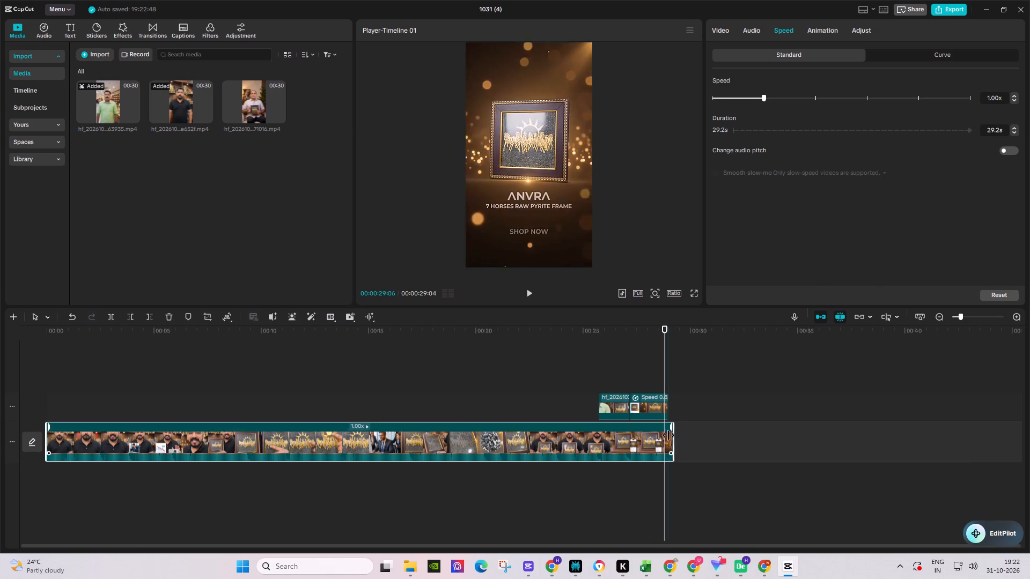
left_click_drag(668, 435, 667, 435)
Play the edited black-shirt presenter ad from the start and skim through its later part.
left_click_drag(305, 332, 0, 356)
key("space")
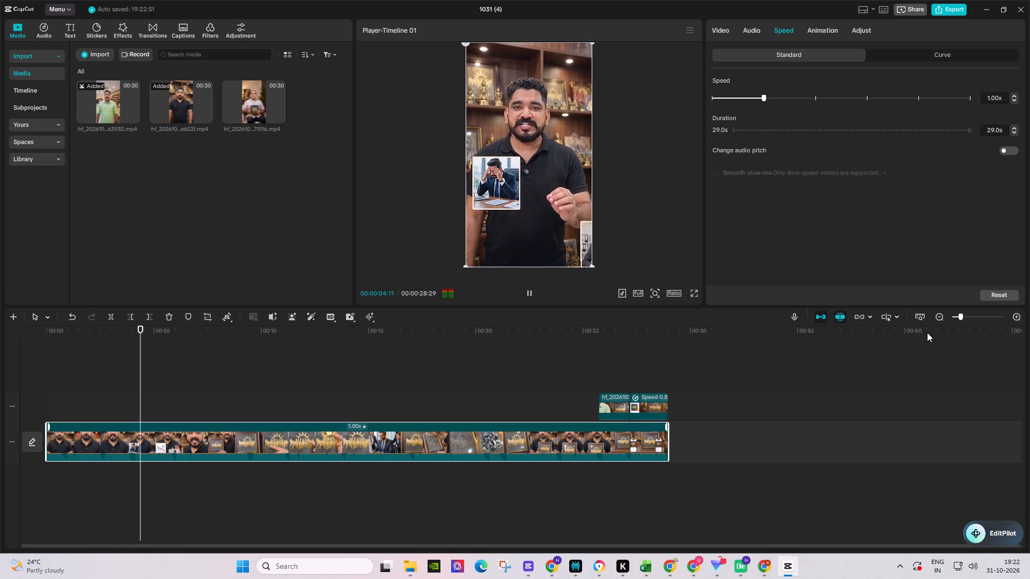
left_click_drag(479, 339, 485, 339)
left_click_drag(507, 344, 592, 347)
Export the video with a name ending in "Pyrite Frame Video higgs editt 2 by him", and close the export window.
left_click(951, 8)
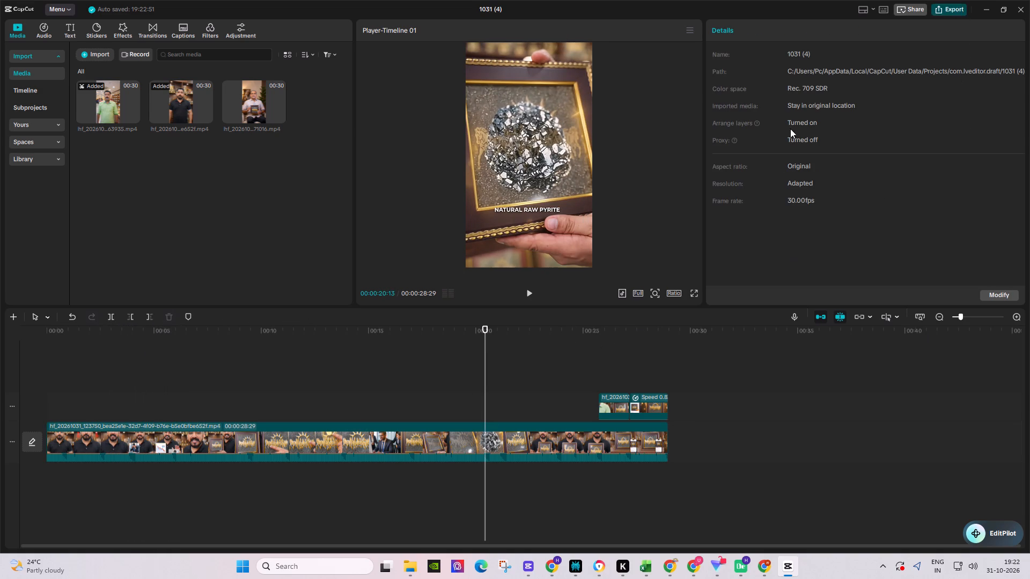
left_click_drag(628, 157, 539, 145)
key("ctrl+v")
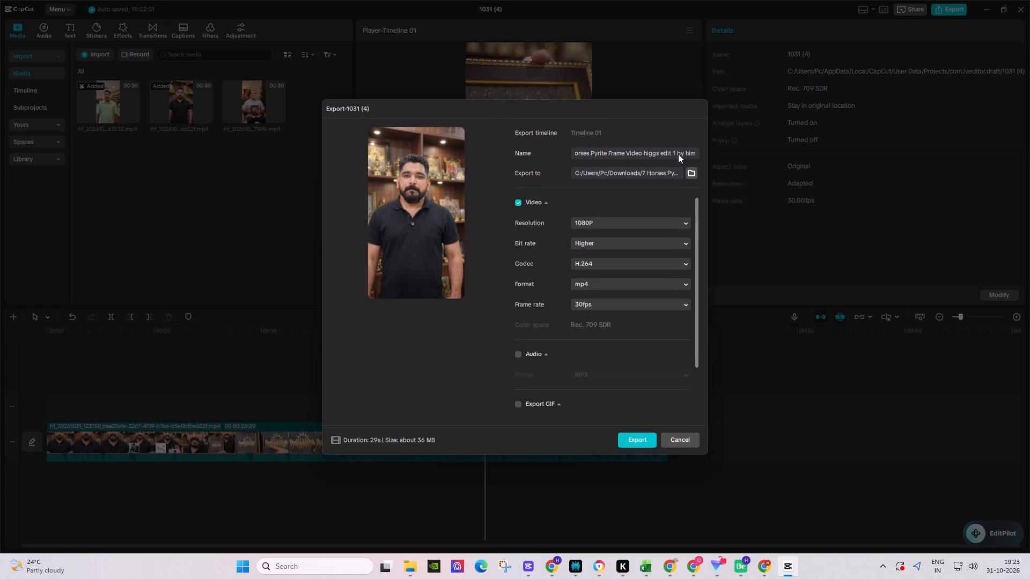
left_click(678, 154)
type("2")
key("space")
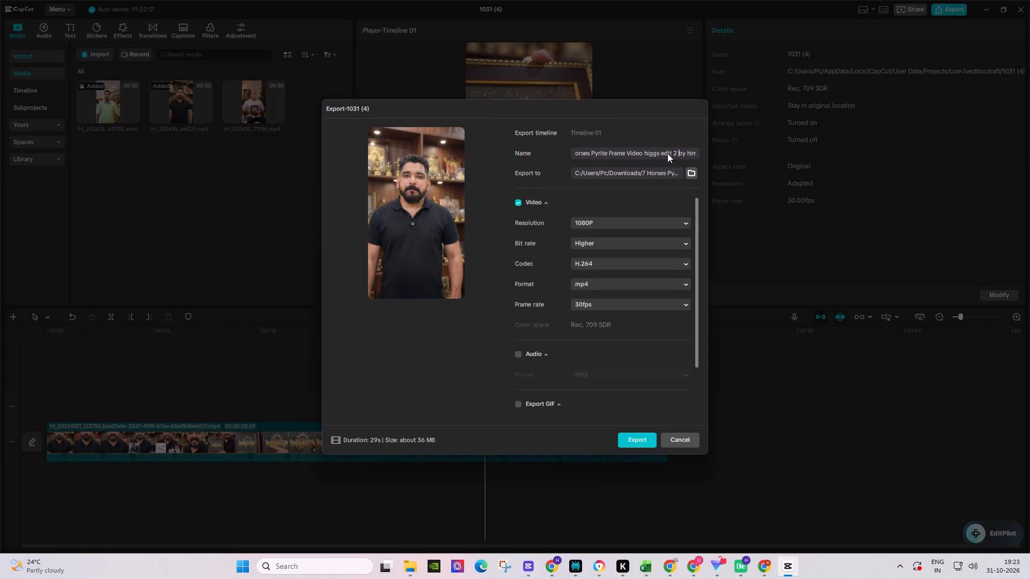
left_click(672, 153)
key("t")
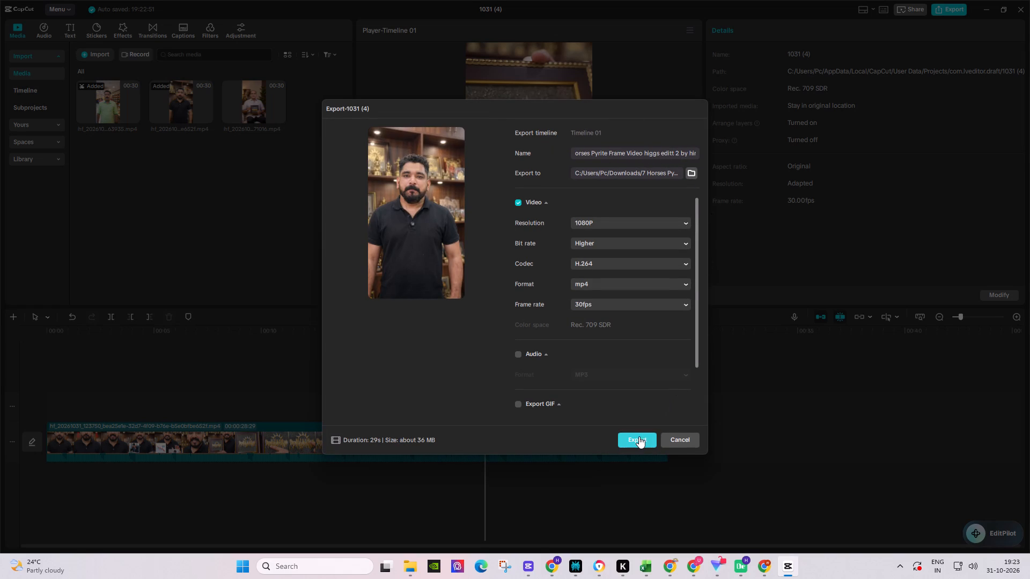
left_click(639, 436)
left_click(692, 427)
left_click_drag(632, 364, 559, 475)
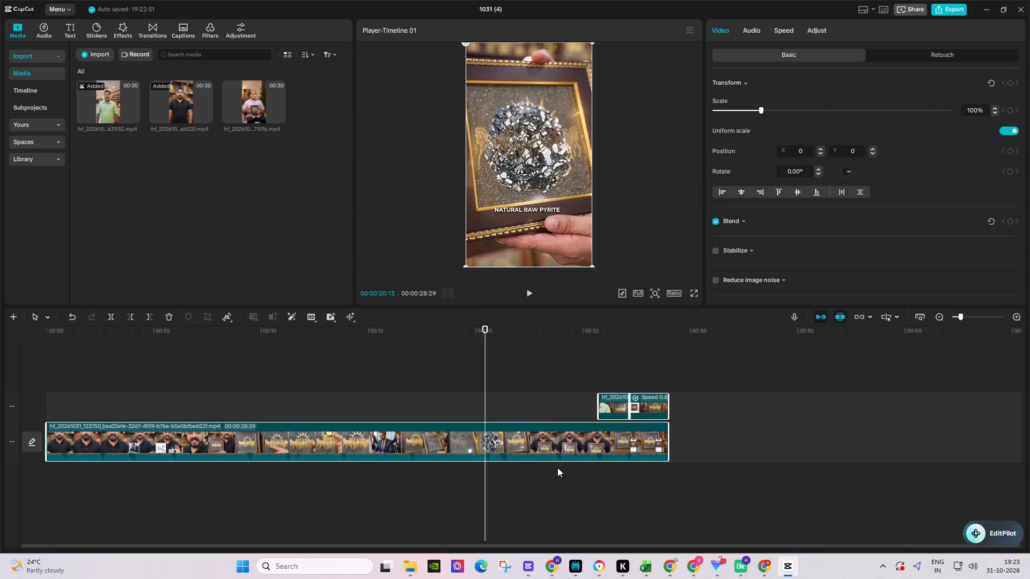
right_click(441, 445)
left_click(477, 233)
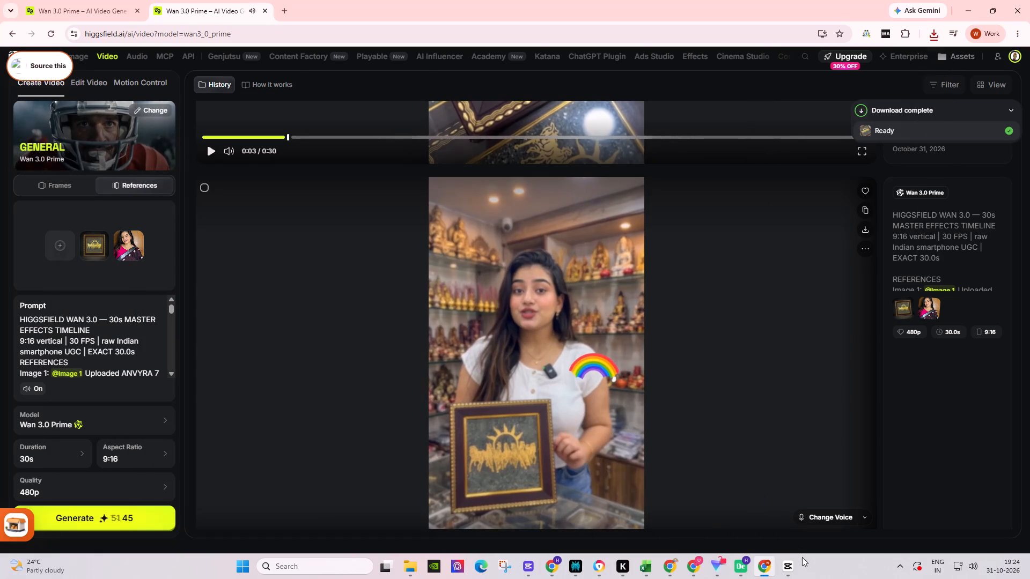
Switch to CapCut and play the six-second green-shirt segment on the timeline.
left_click(790, 565)
key("space")
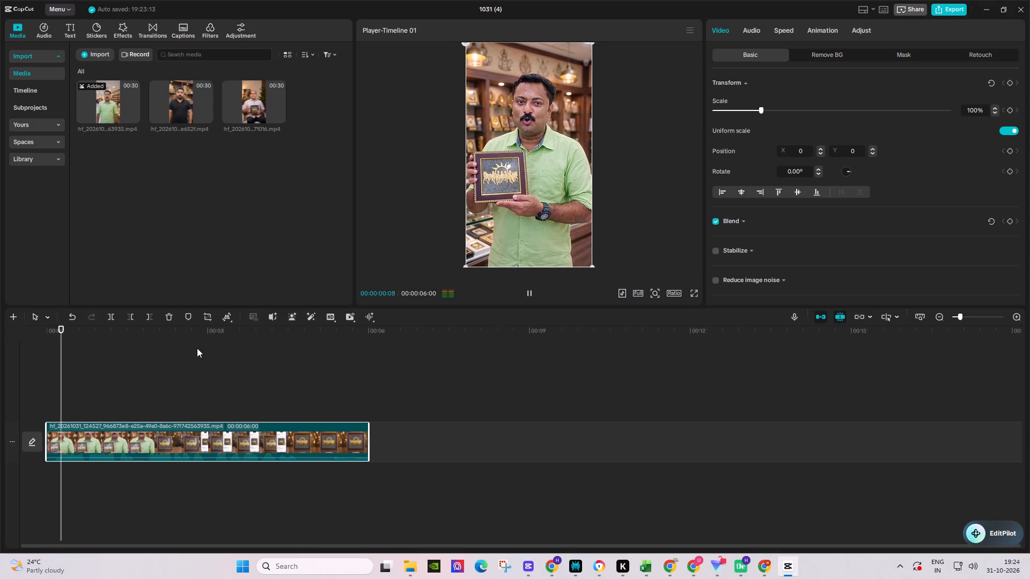
left_click(1018, 317)
left_click_drag(175, 457, 176, 432)
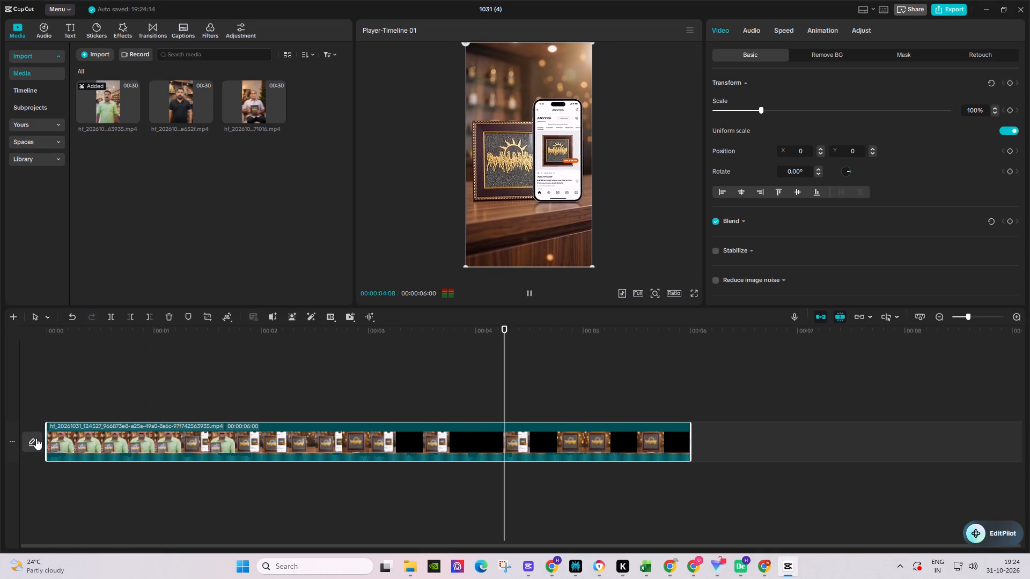
left_click_drag(58, 344, 27, 340)
Replace the six-second segment with the full 30-second green-shirt video, placed at the start of the main track.
left_click(98, 105)
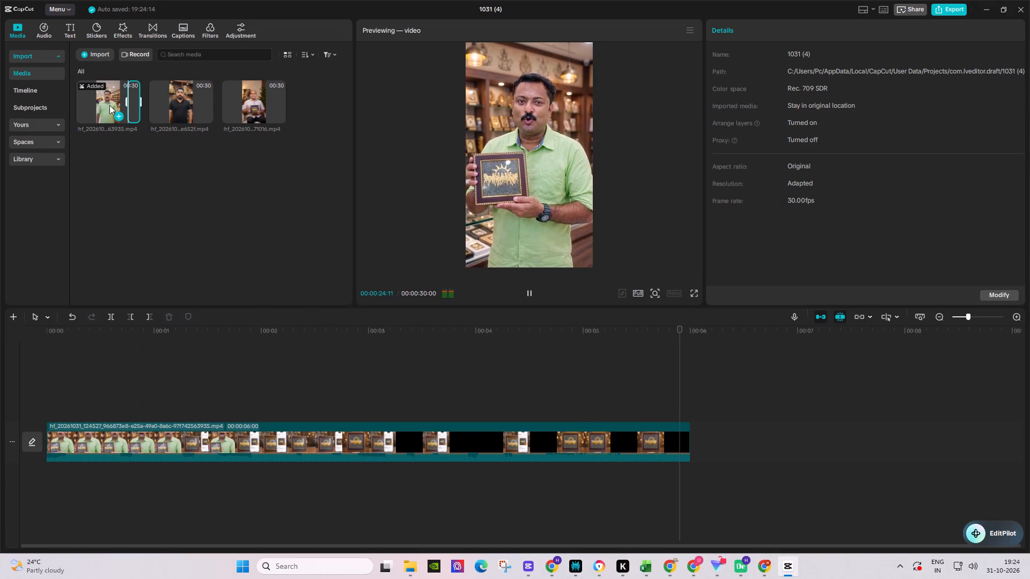
left_click_drag(125, 102, 25, 102)
left_click_drag(101, 99, 28, 374)
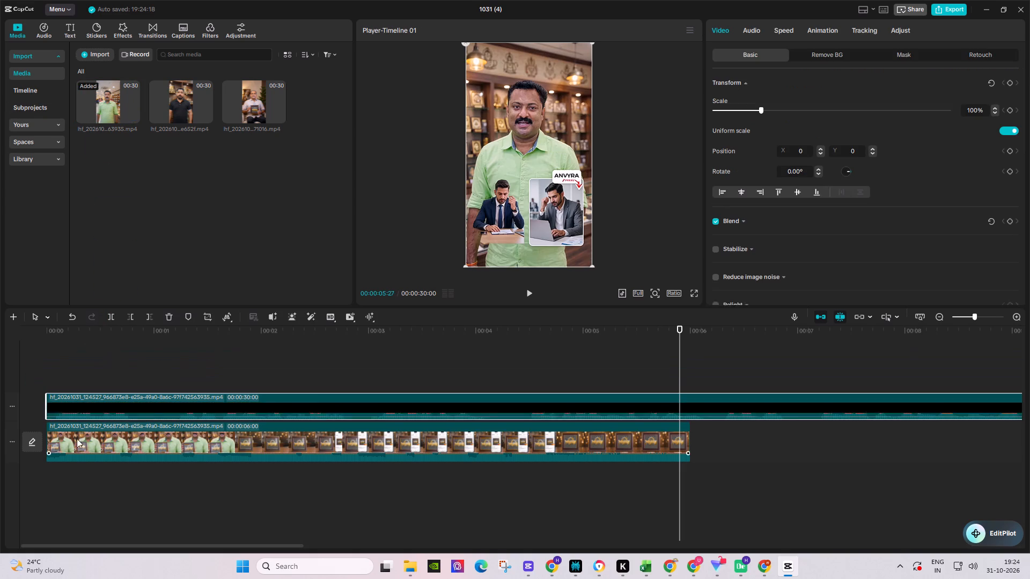
right_click(79, 452)
left_click(127, 224)
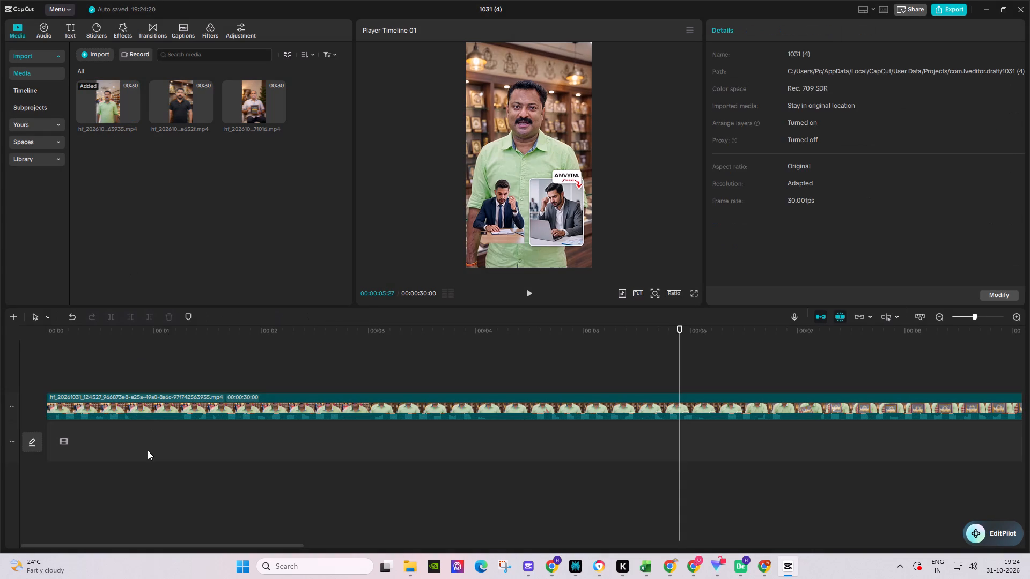
left_click(152, 415)
left_click_drag(157, 415, 157, 405)
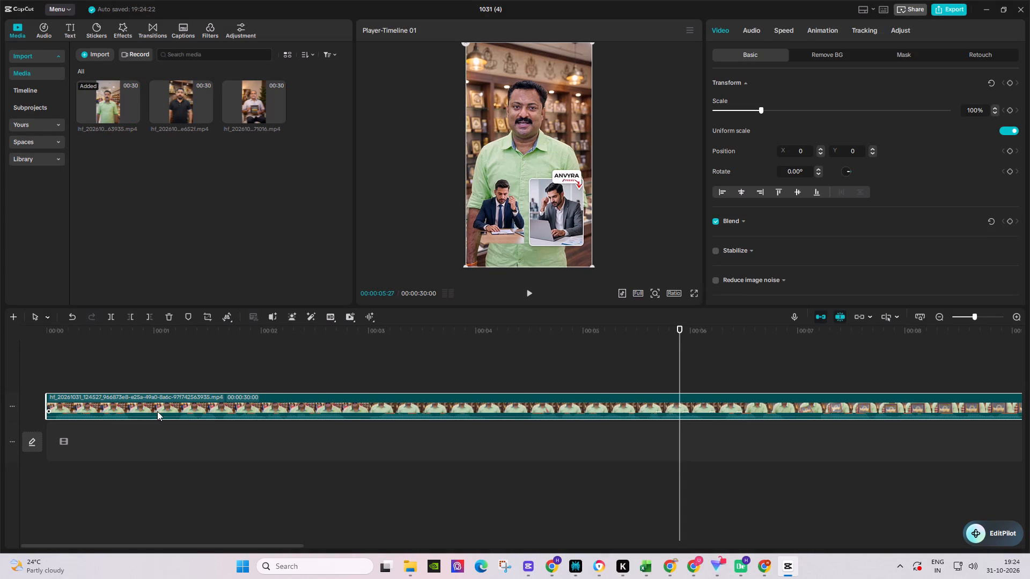
left_click_drag(159, 417, 159, 405)
left_click_drag(161, 403, 153, 444)
Play the green-shirt video from its start and check the scene around three to seven seconds, including in full screen.
left_click_drag(56, 348, 31, 344)
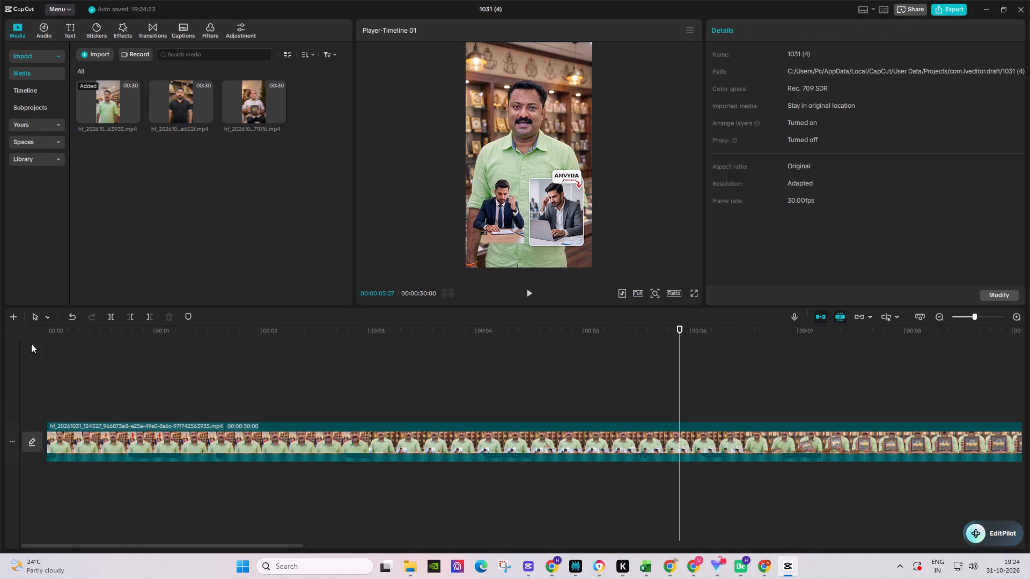
left_click_drag(56, 334, 34, 333)
key("space")
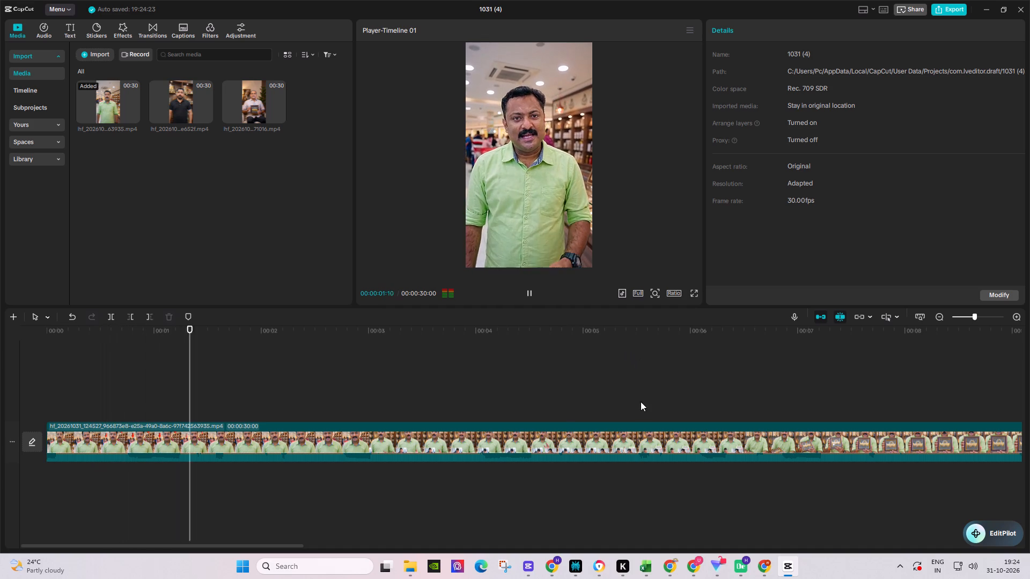
left_click(939, 321)
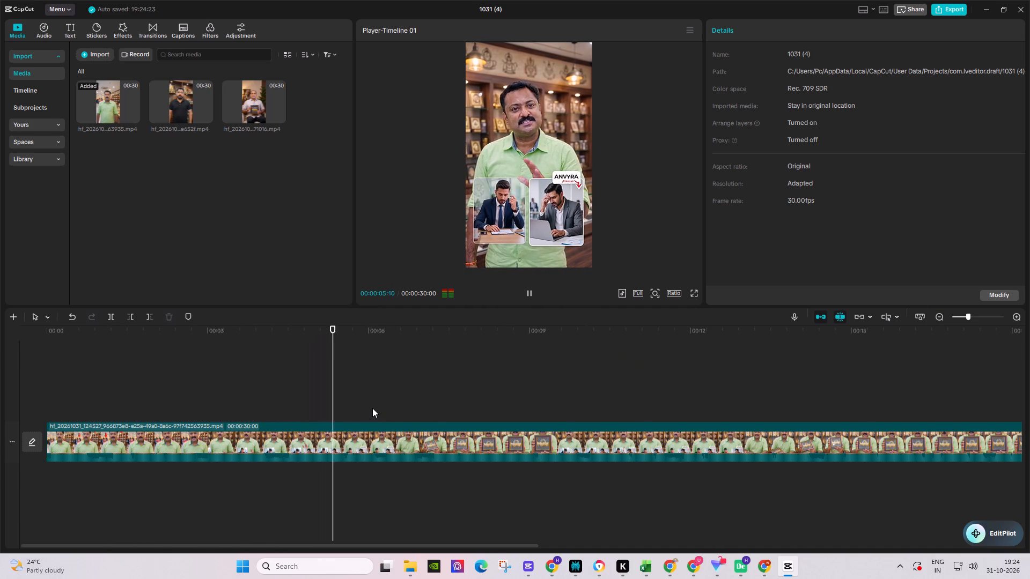
key("space")
left_click(694, 293)
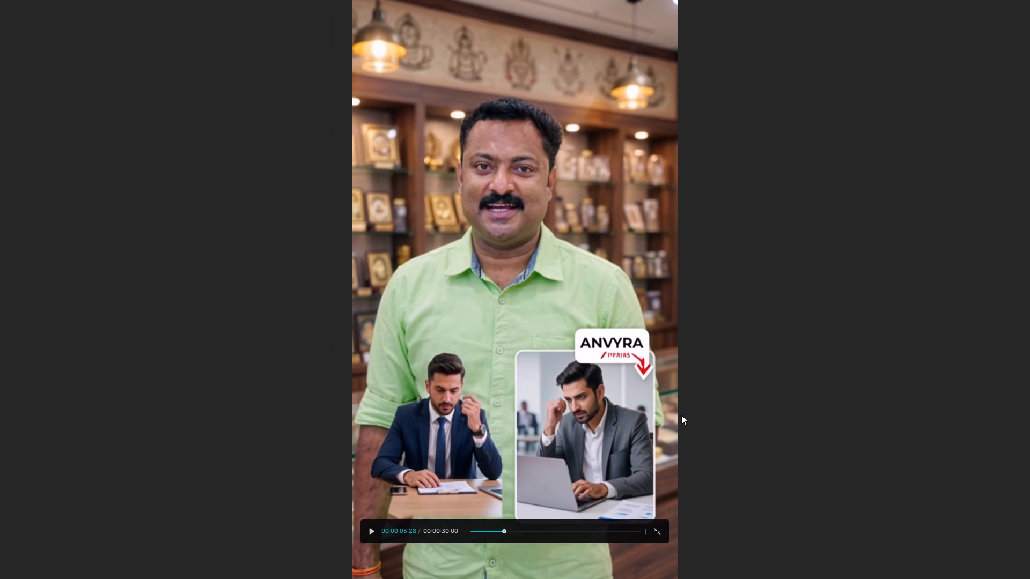
left_click(657, 531)
left_click(296, 341)
key("space")
key("space")
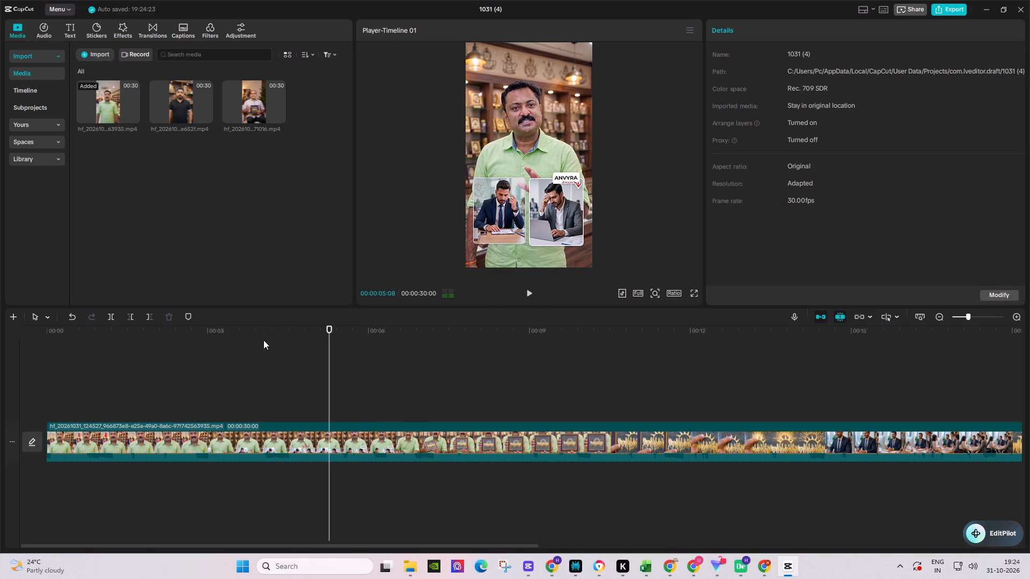
left_click(260, 340)
key("space")
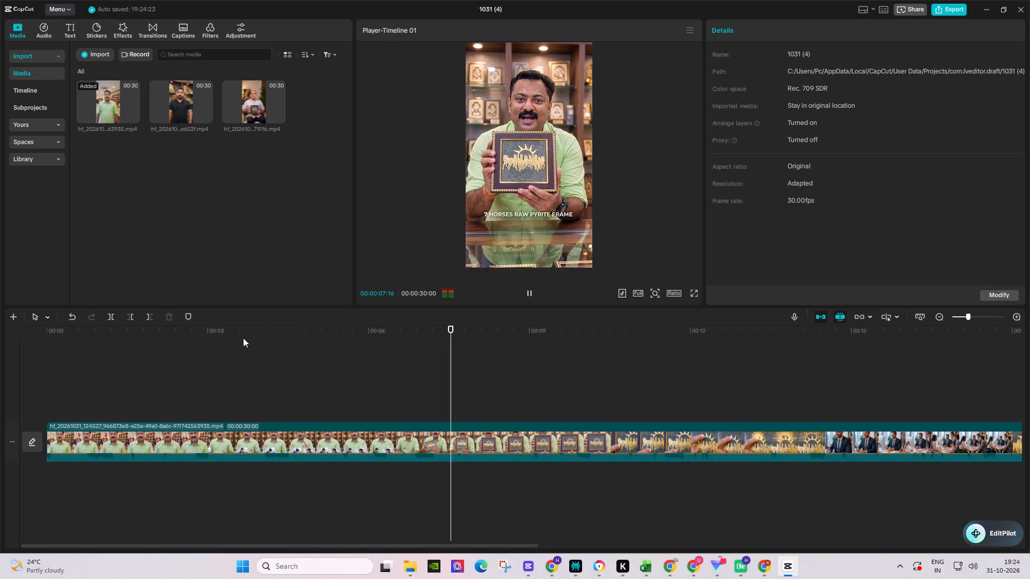
left_click(243, 338)
Preview the black-shirt video in the media library from about its five-second point.
left_click(190, 105)
left_click_drag(149, 104, 158, 103)
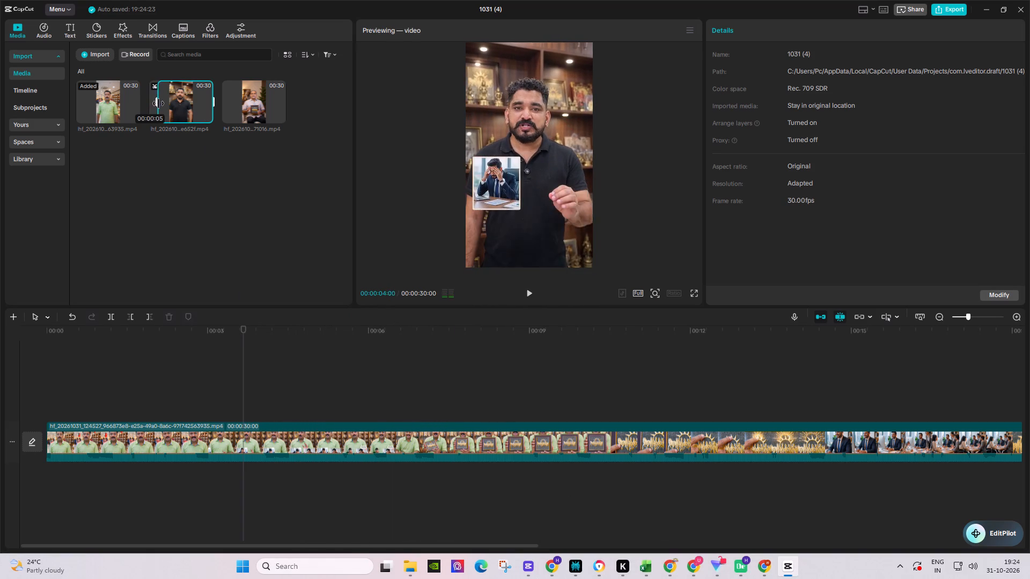
left_click_drag(158, 103, 159, 103)
key("space")
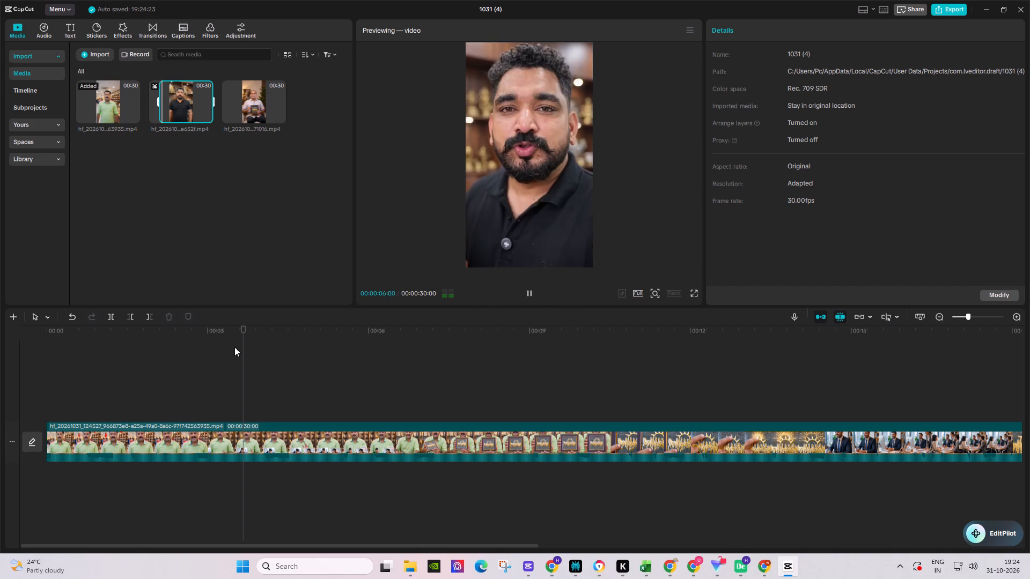
Review the green-shirt video full screen from about three seconds, rechecking the moment near six seconds and watching to the end.
left_click(221, 340)
left_click(218, 337)
left_click(225, 457)
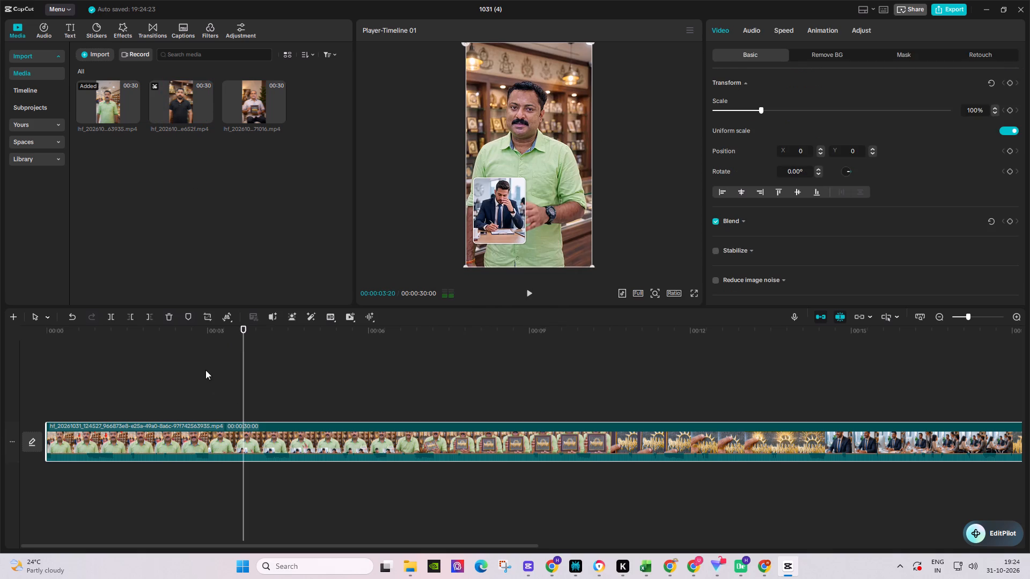
left_click(211, 345)
key("space")
left_click(693, 292)
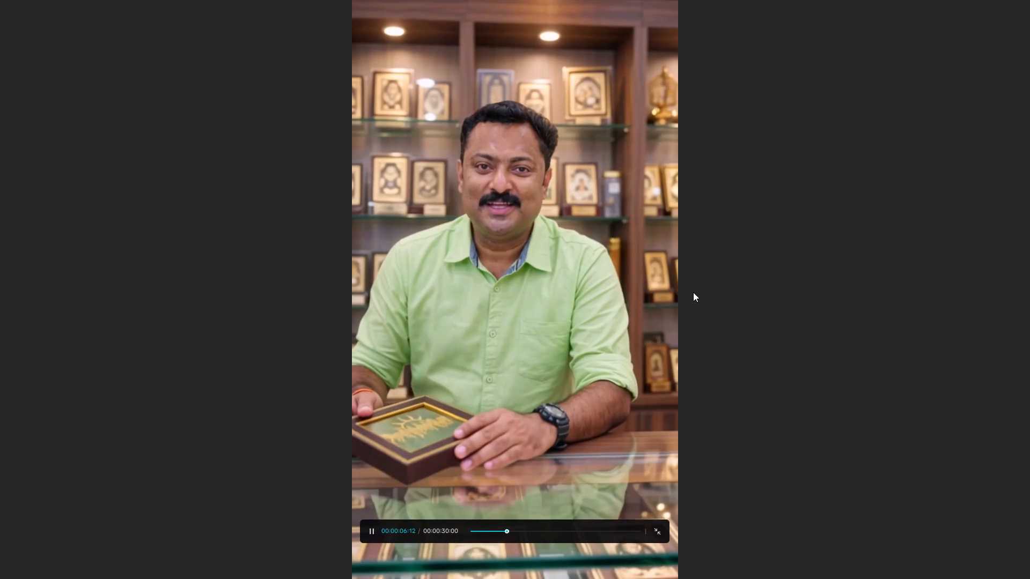
left_click(654, 475)
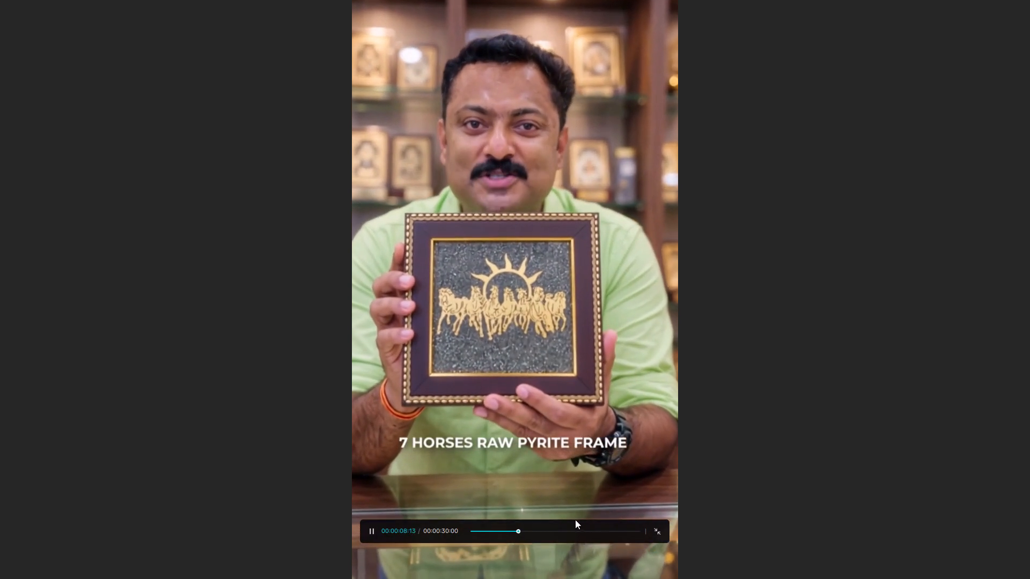
left_click(514, 531)
left_click(506, 530)
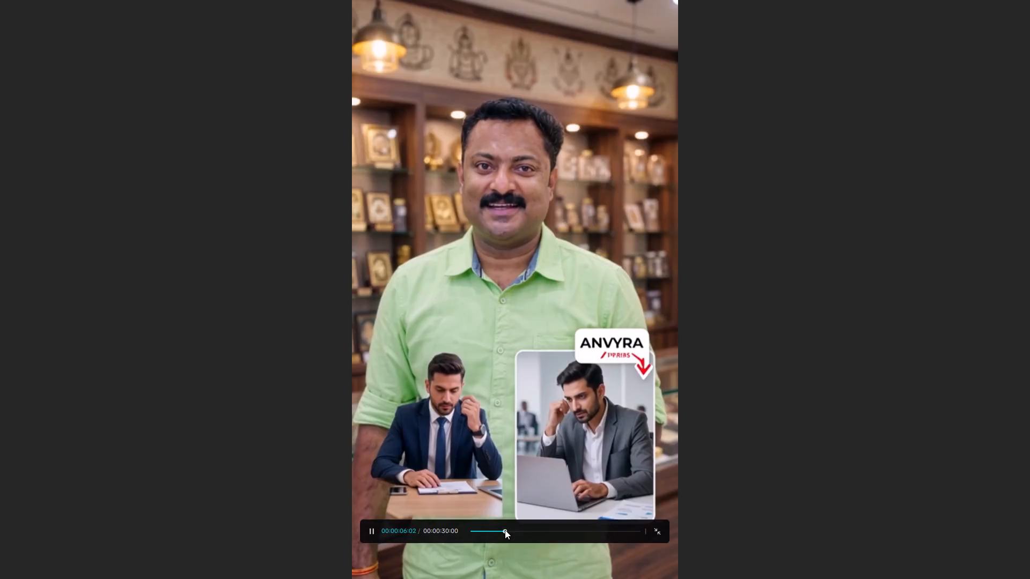
key("space")
left_click(504, 530)
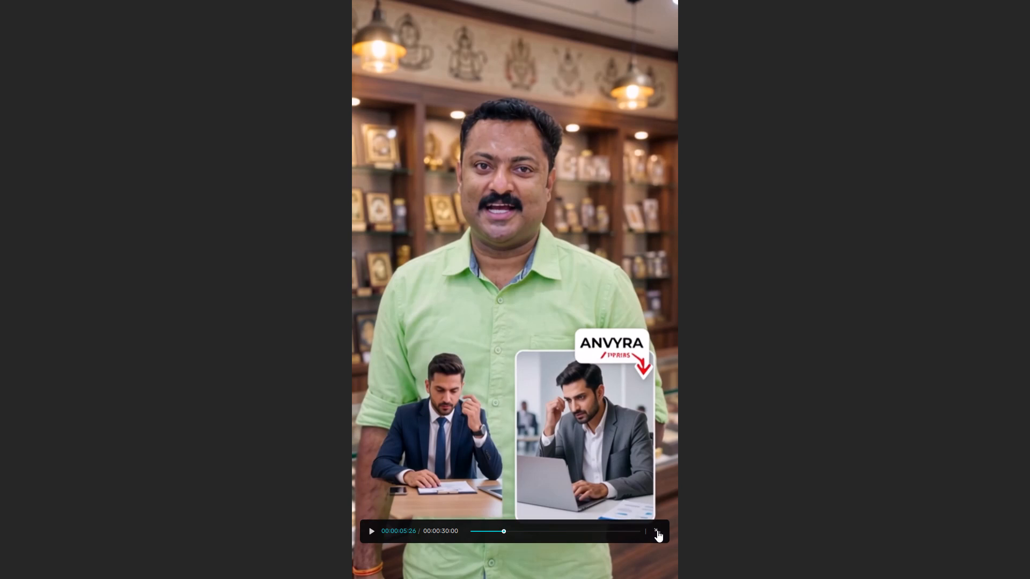
key("space")
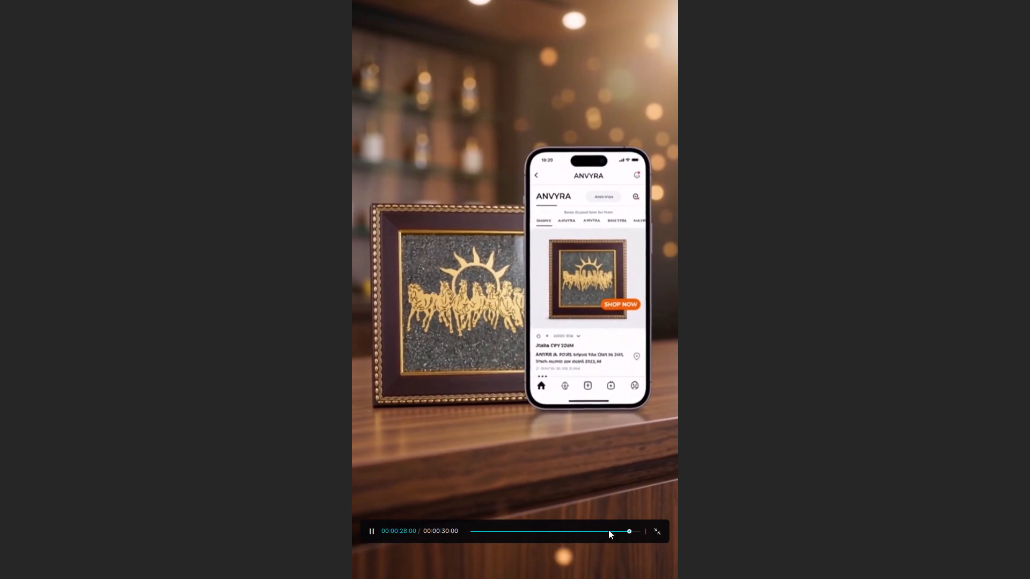
left_click(655, 530)
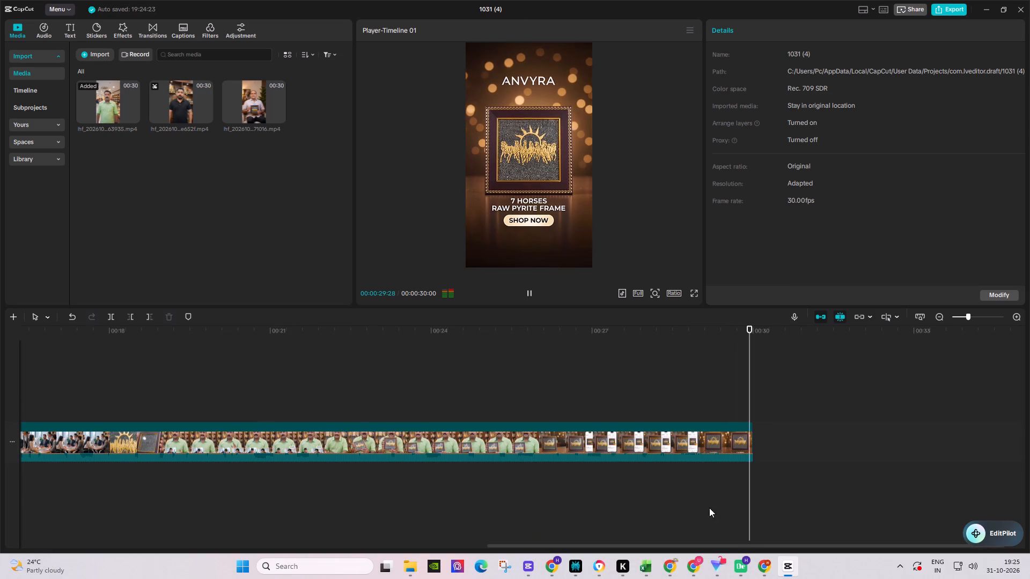
key("space")
key("space")
Export the green-shirt video under the name "7 Horses Pyrite Frame Video higgs editt 3 by him".
left_click(946, 7)
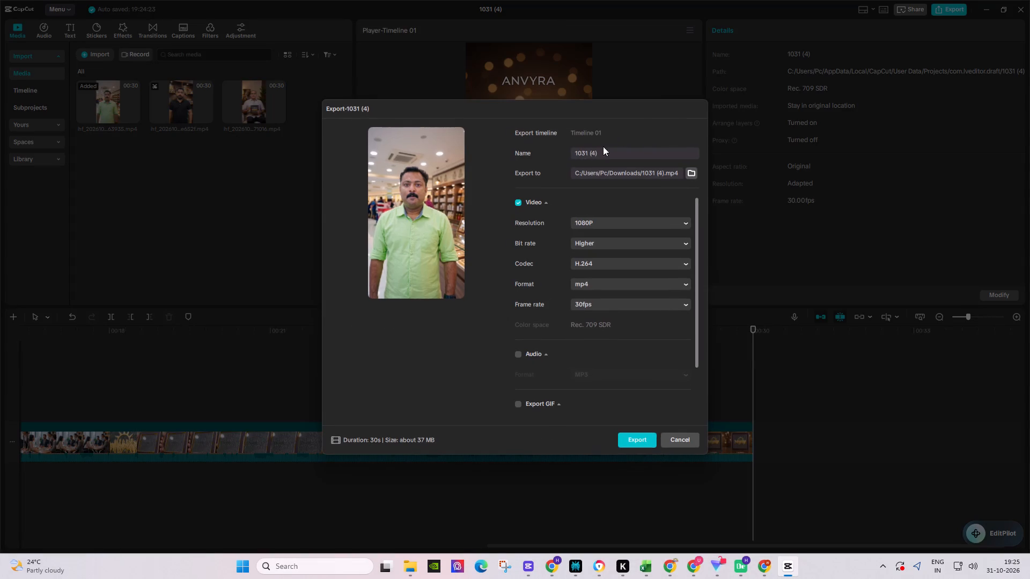
left_click_drag(603, 151, 551, 144)
key("ctrl+v")
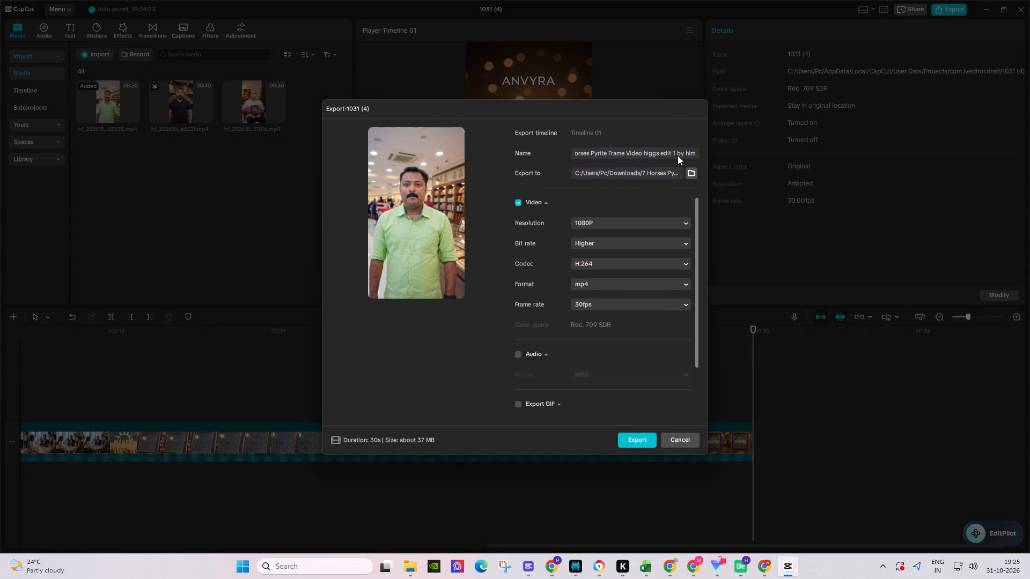
left_click(675, 152)
key("3")
left_click(672, 153)
left_click(672, 153)
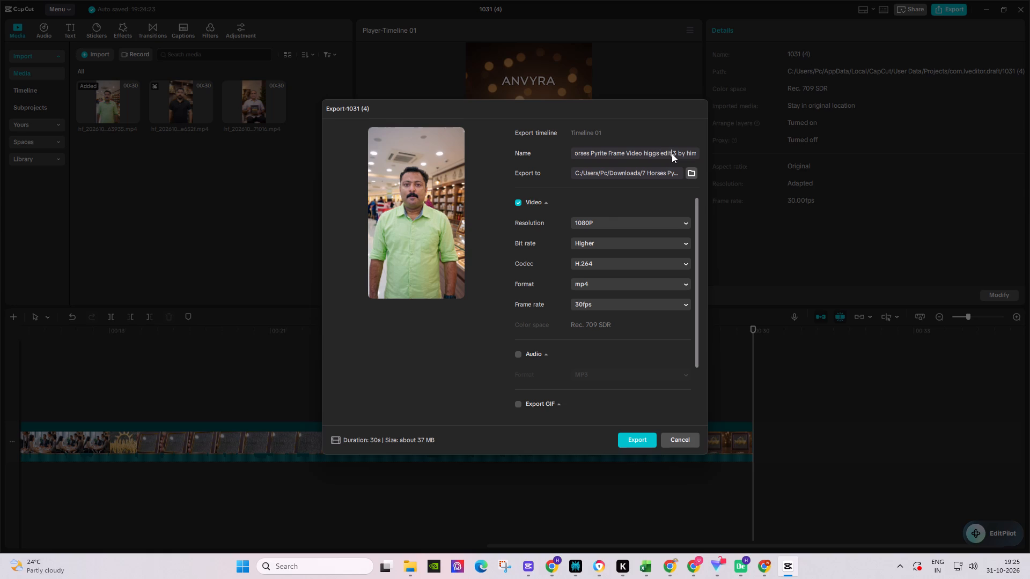
left_click(672, 153)
key("t")
left_click(639, 445)
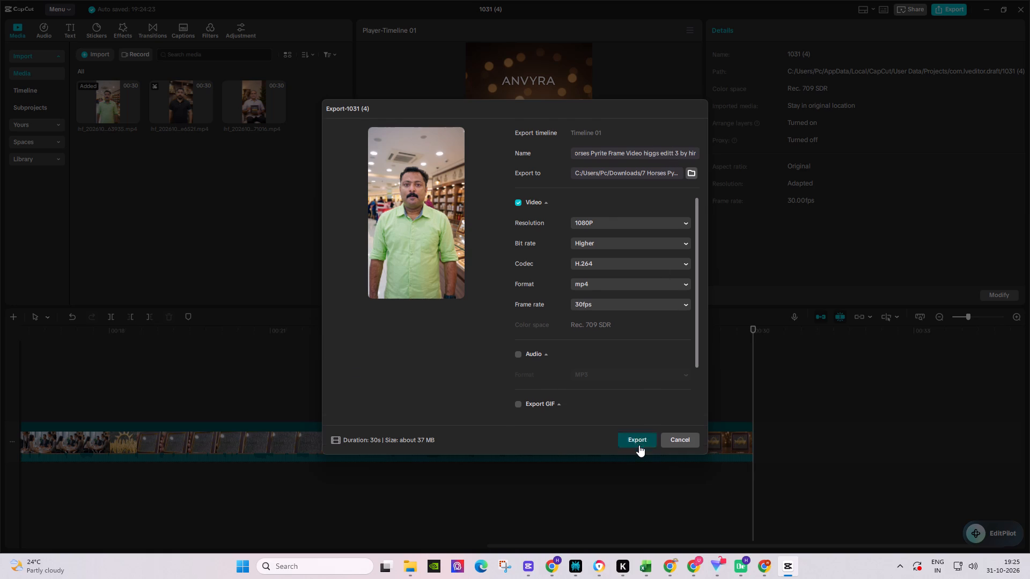
left_click(685, 435)
Delete the green-shirt video from the timeline.
right_click(214, 442)
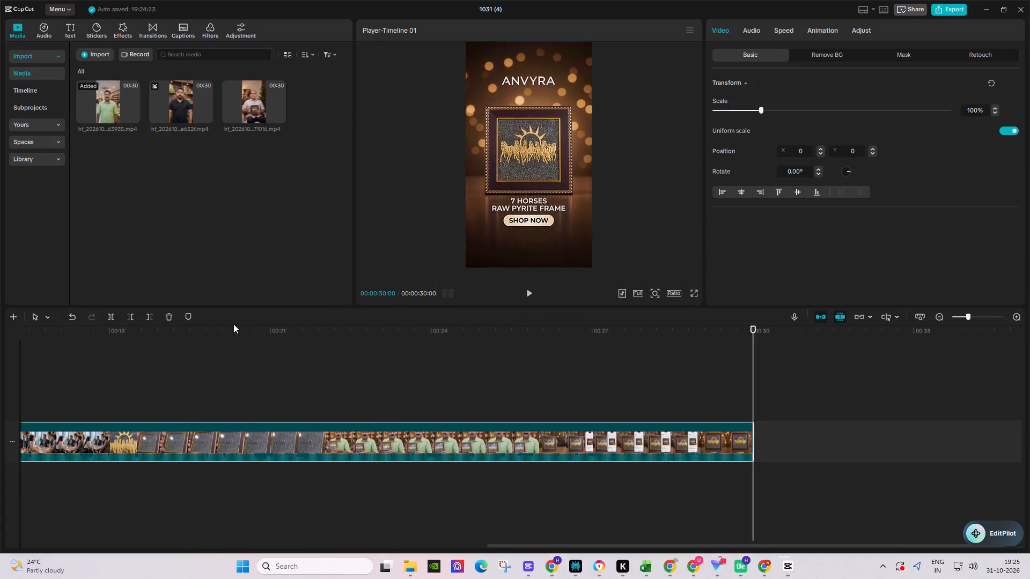
left_click(253, 214)
Import the two newest hf_20261031 videos, 134428 and 134920, from Downloads into the media library.
left_click(101, 54)
left_click(109, 71)
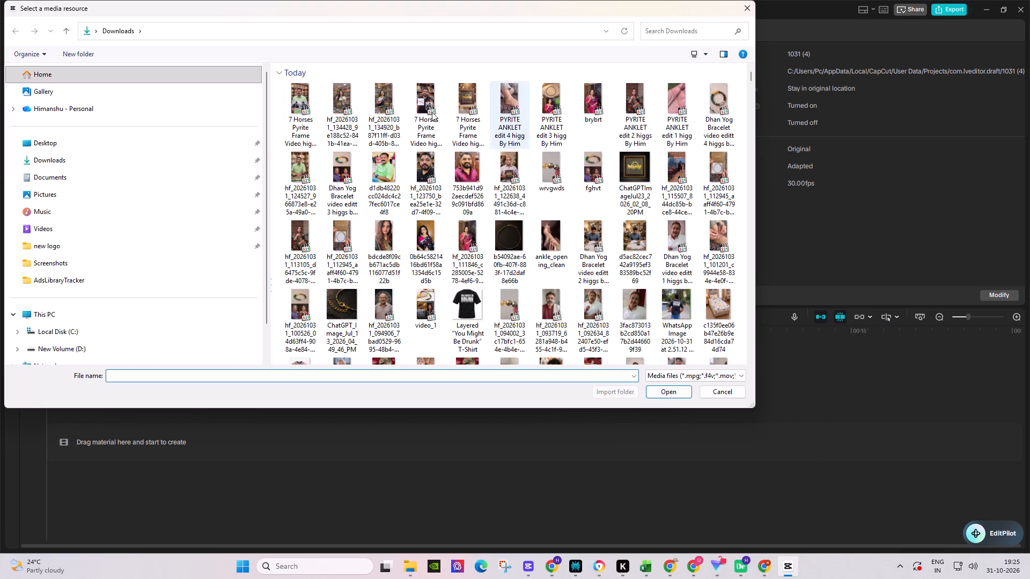
left_click(101, 160)
left_click(356, 101)
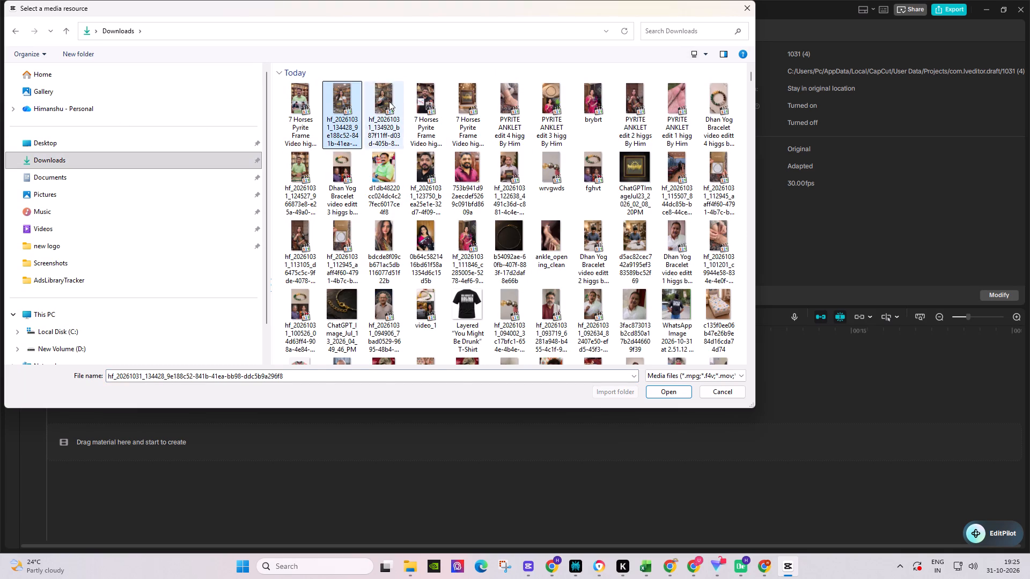
left_click(389, 101, "ctrl")
left_click(675, 391)
left_click(194, 214)
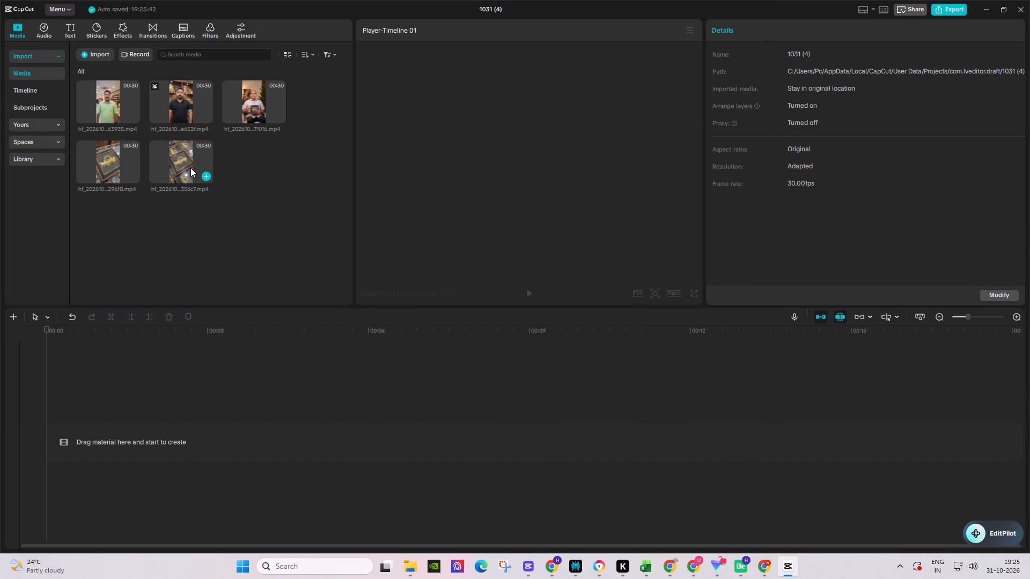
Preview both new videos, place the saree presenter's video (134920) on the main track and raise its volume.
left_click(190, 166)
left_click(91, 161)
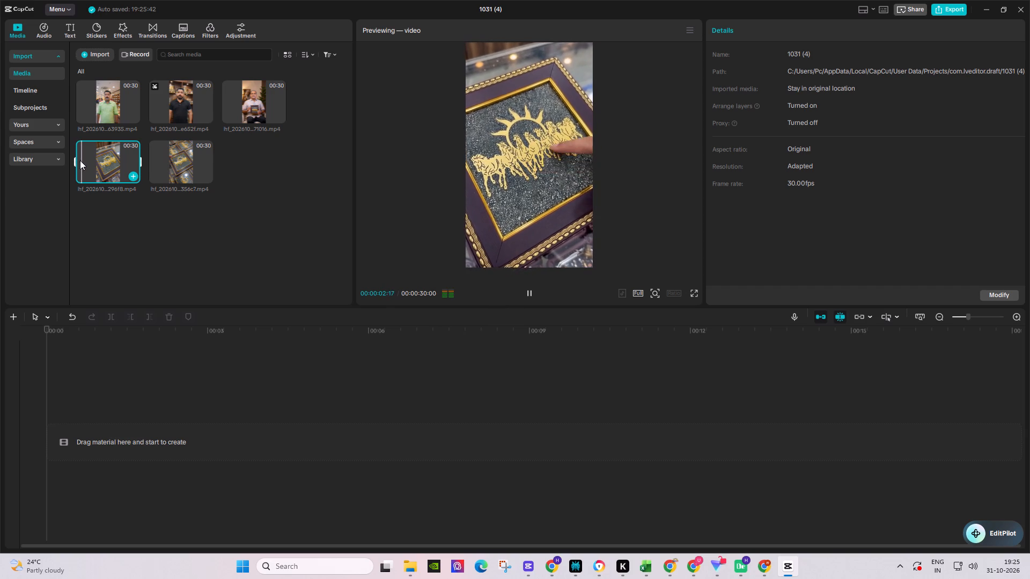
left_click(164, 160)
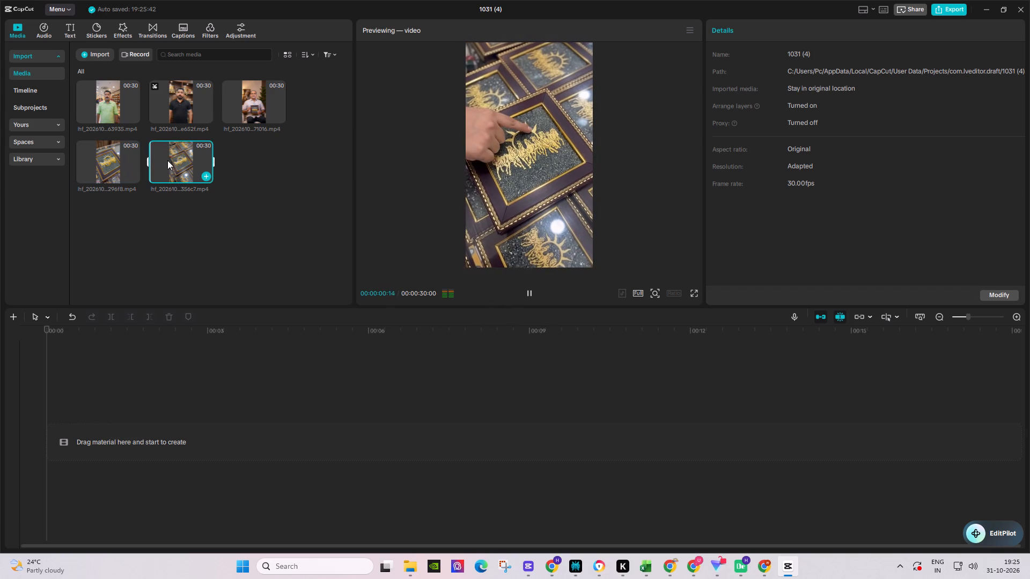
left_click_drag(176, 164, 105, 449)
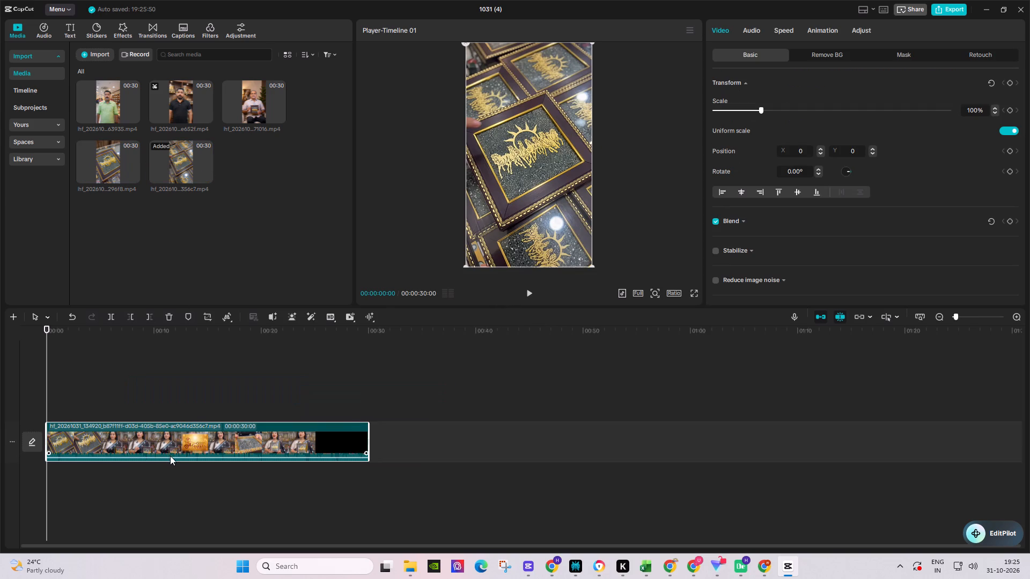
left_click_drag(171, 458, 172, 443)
Play the saree video's opening seconds on the timeline and compare them with the white-top presenter's video in the library.
key("space")
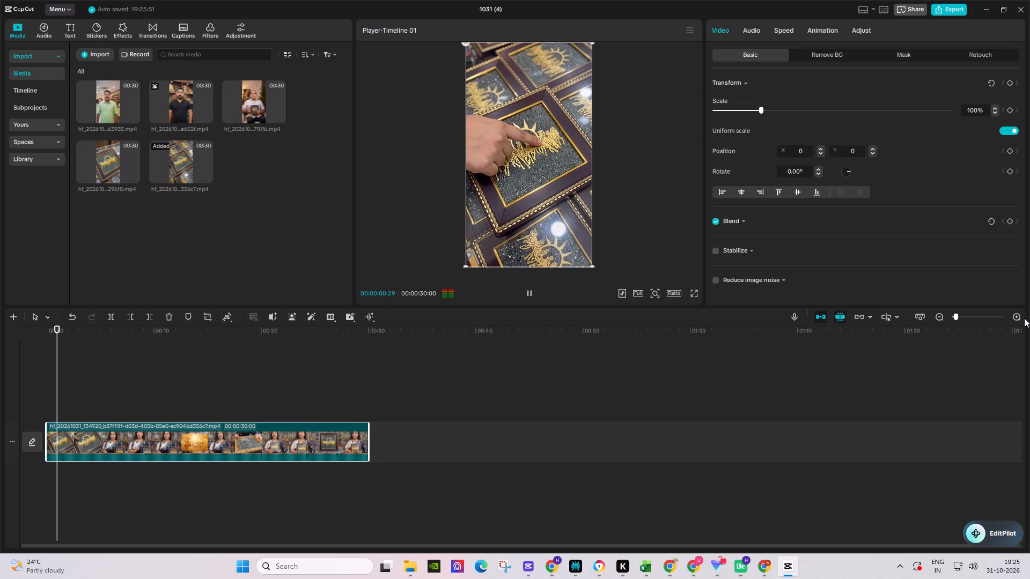
left_click(1020, 316)
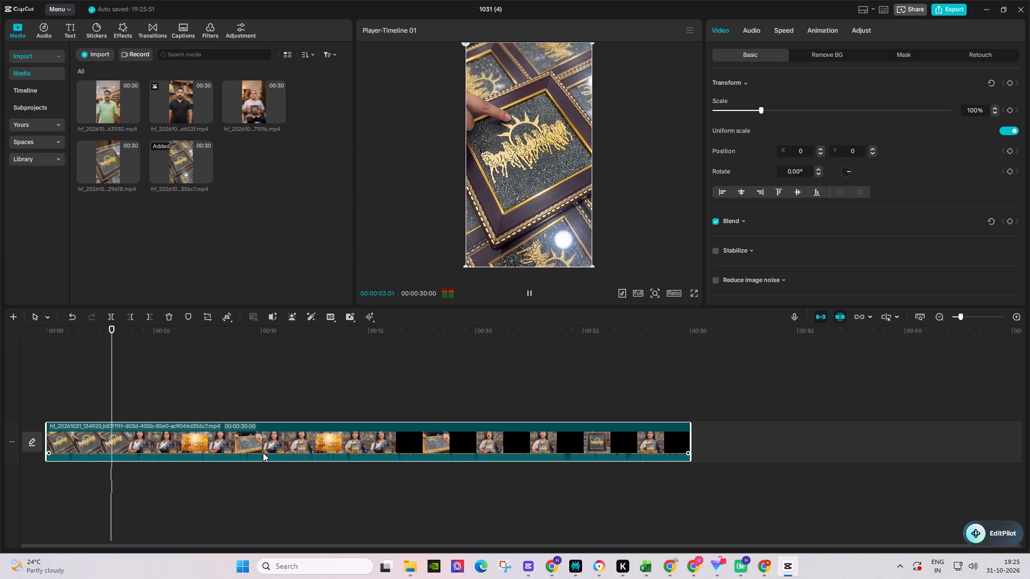
left_click(101, 159)
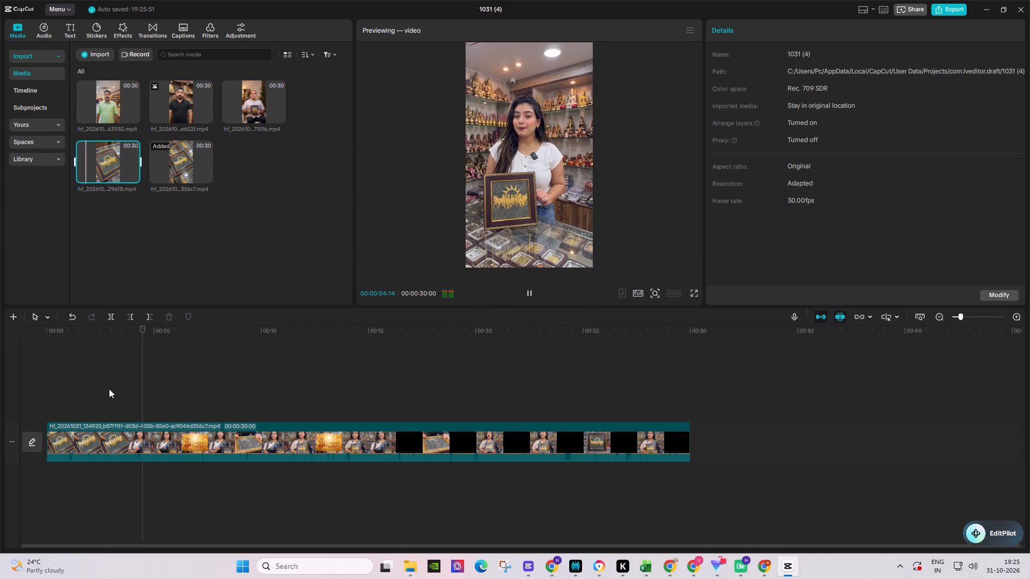
left_click(91, 441)
left_click_drag(82, 344, 30, 334)
left_click_drag(69, 324, 30, 324)
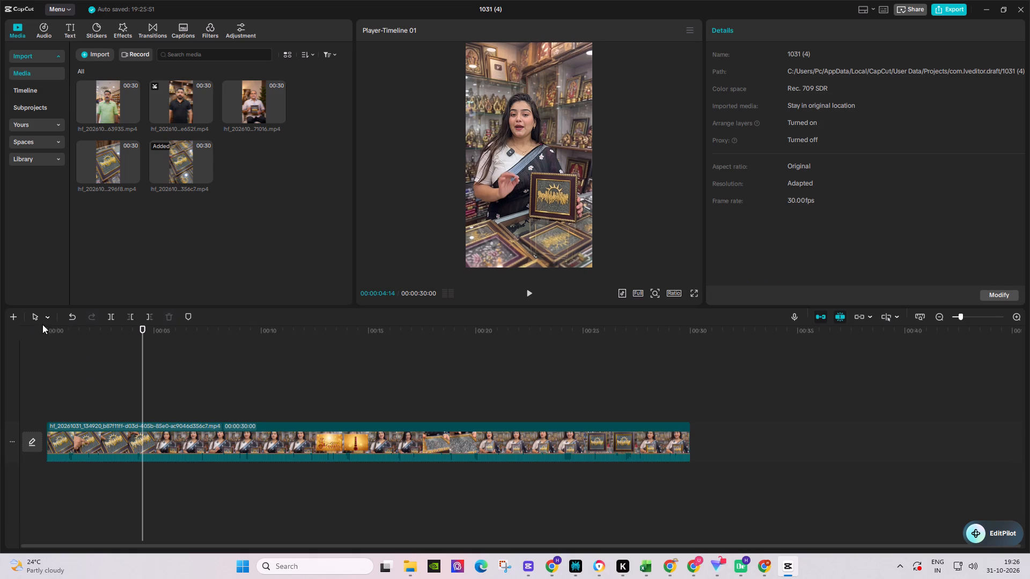
left_click_drag(83, 325, 20, 331)
key("space")
left_click(1018, 315)
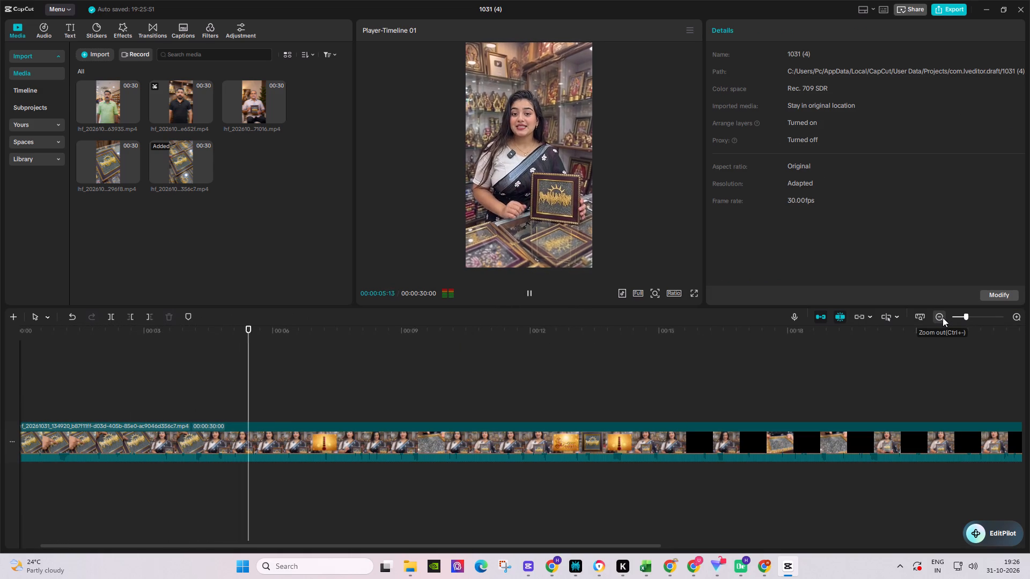
key("space")
left_click(113, 165)
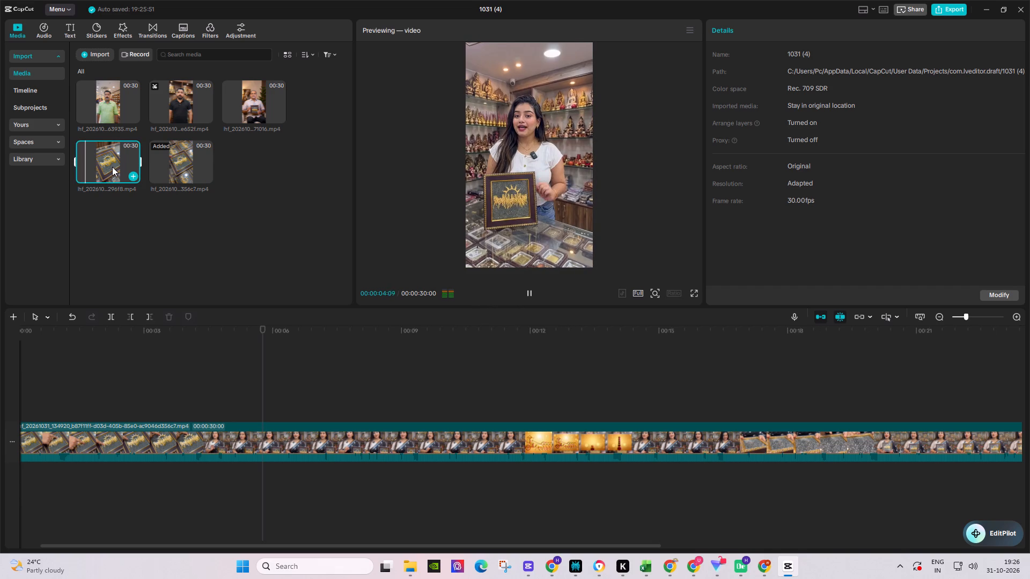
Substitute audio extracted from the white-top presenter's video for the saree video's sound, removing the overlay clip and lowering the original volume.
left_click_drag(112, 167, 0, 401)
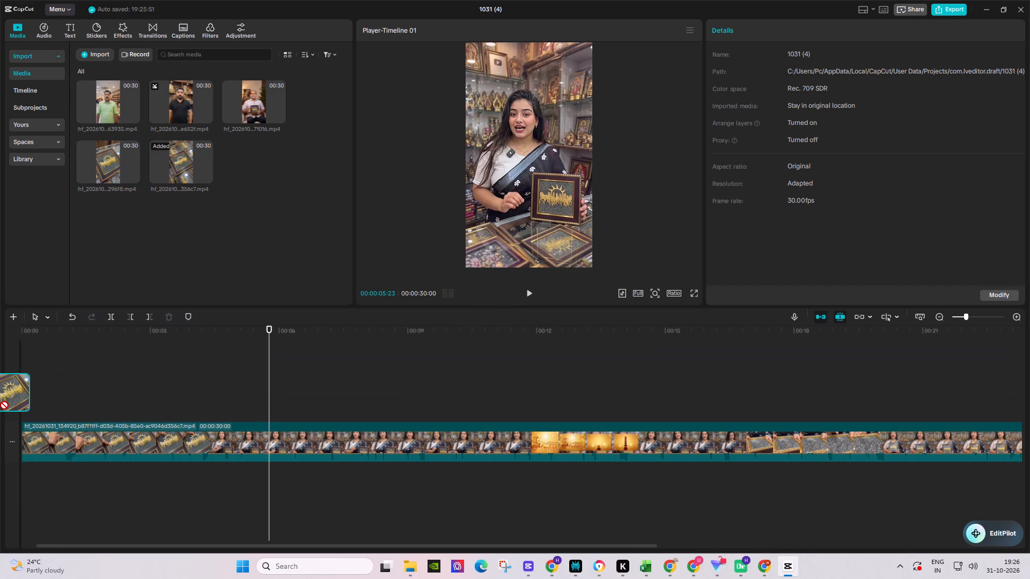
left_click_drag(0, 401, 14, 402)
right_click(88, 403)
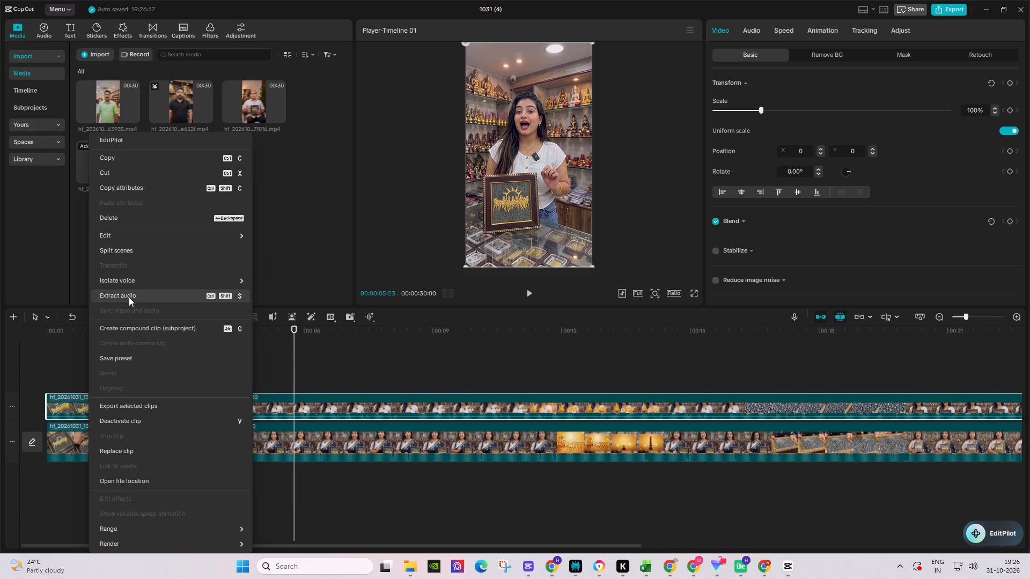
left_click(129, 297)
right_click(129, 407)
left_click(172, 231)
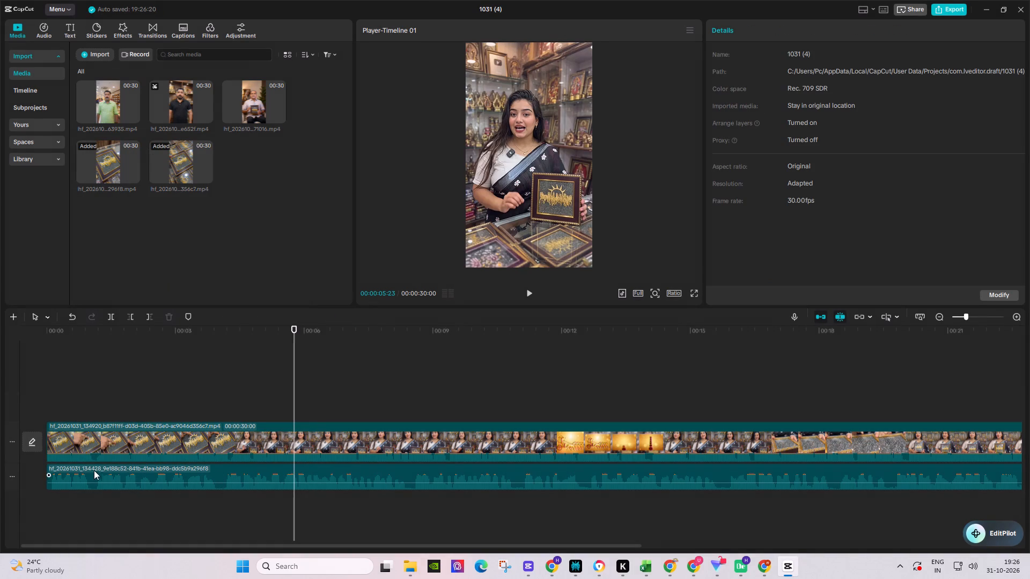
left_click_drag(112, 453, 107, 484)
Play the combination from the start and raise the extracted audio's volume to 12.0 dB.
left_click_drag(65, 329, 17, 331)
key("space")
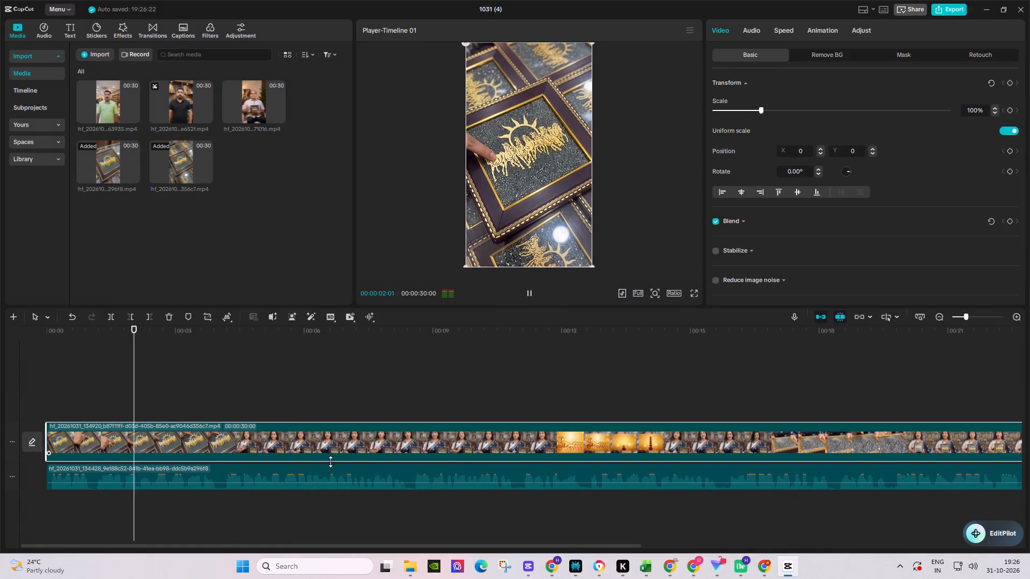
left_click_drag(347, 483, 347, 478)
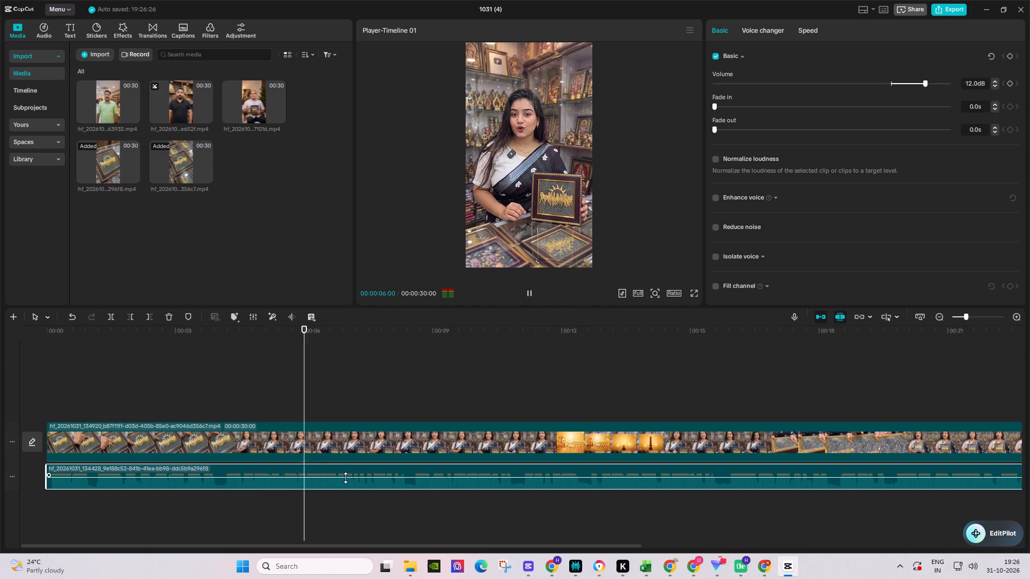
Check the extracted audio against the saree video's picture from about three to ten seconds, and preview the original saree video.
left_click(200, 338)
key("space")
key("space")
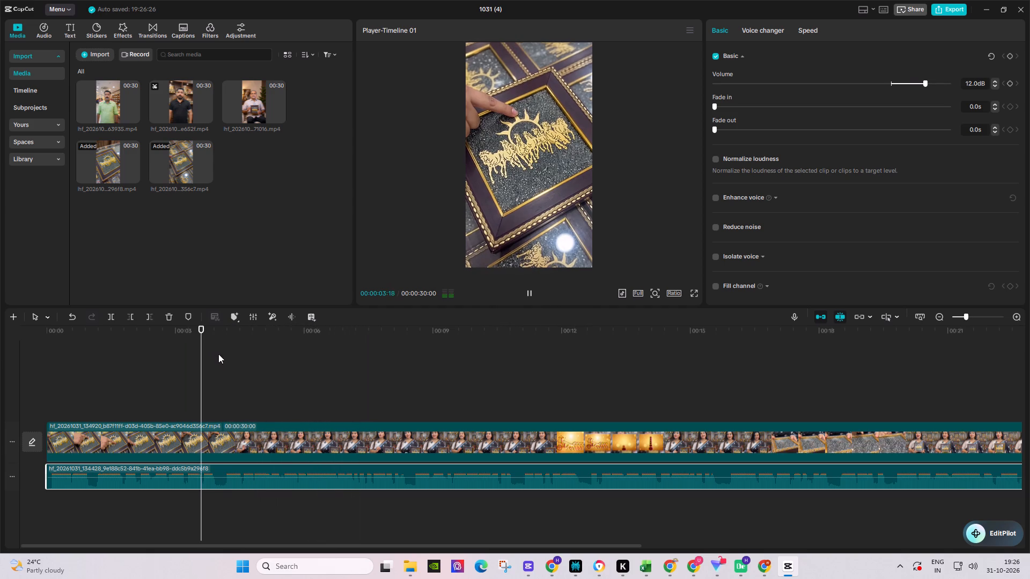
key("space")
key("space")
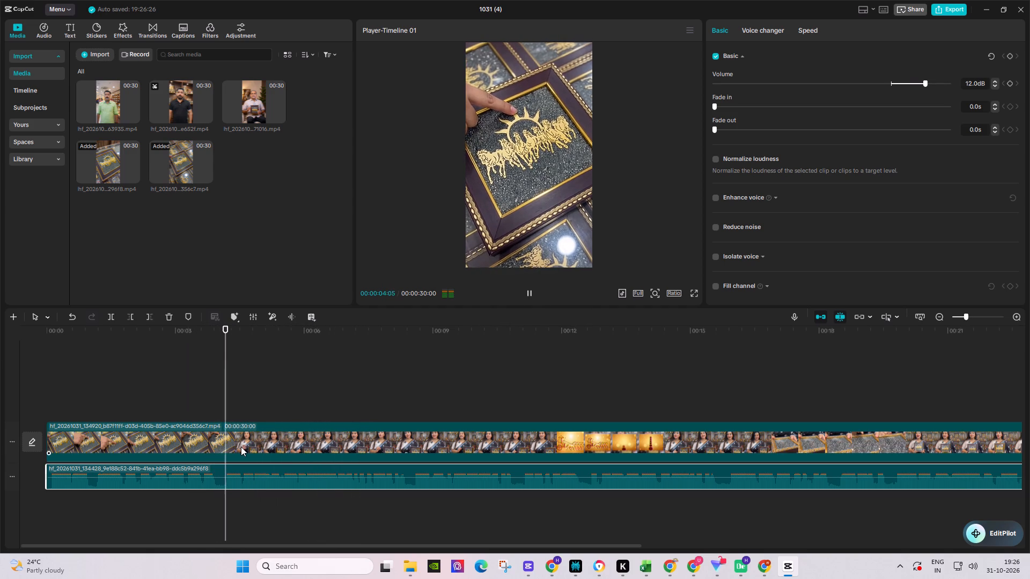
key("space")
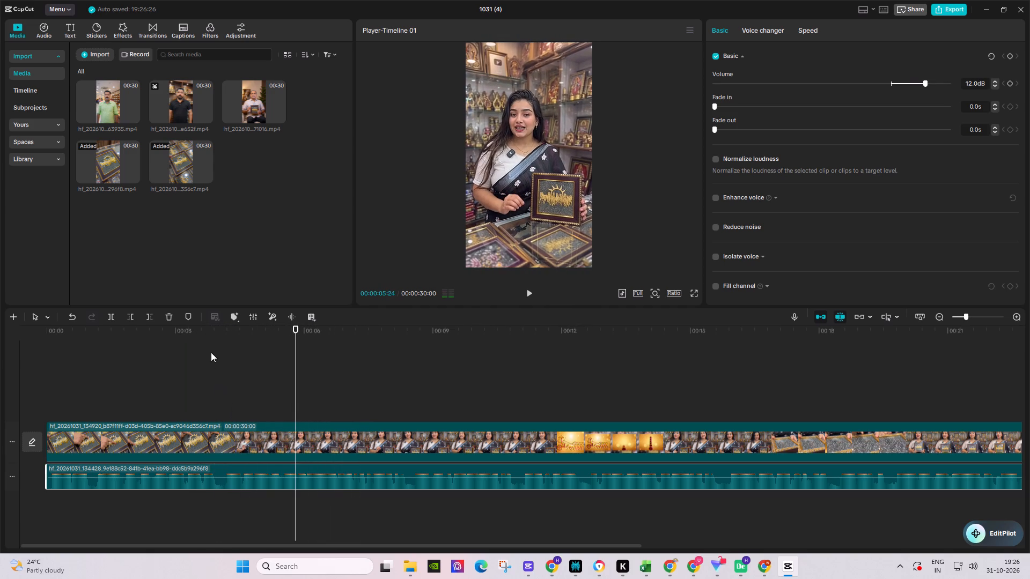
left_click_drag(211, 332, 219, 333)
key("space")
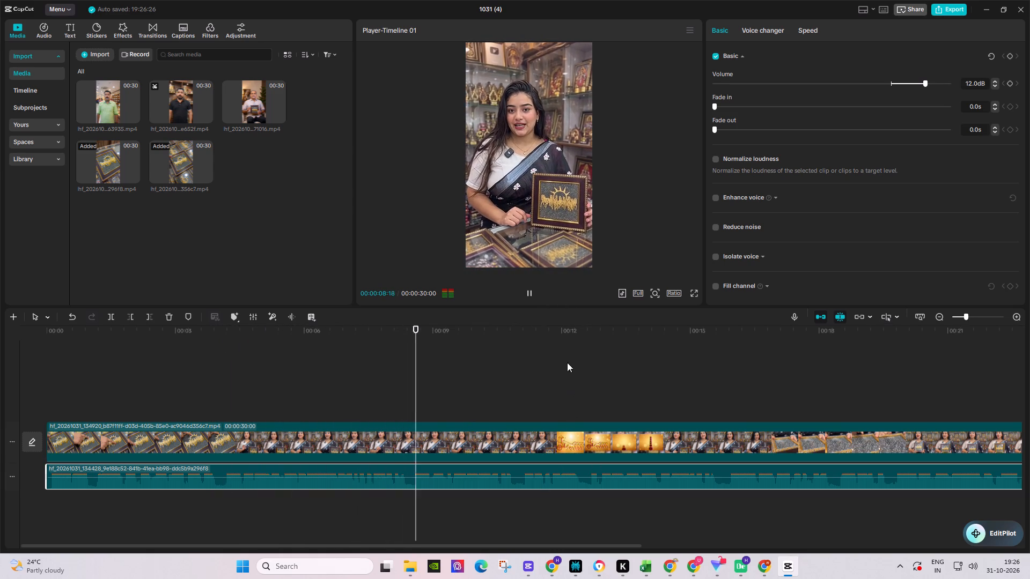
key("space")
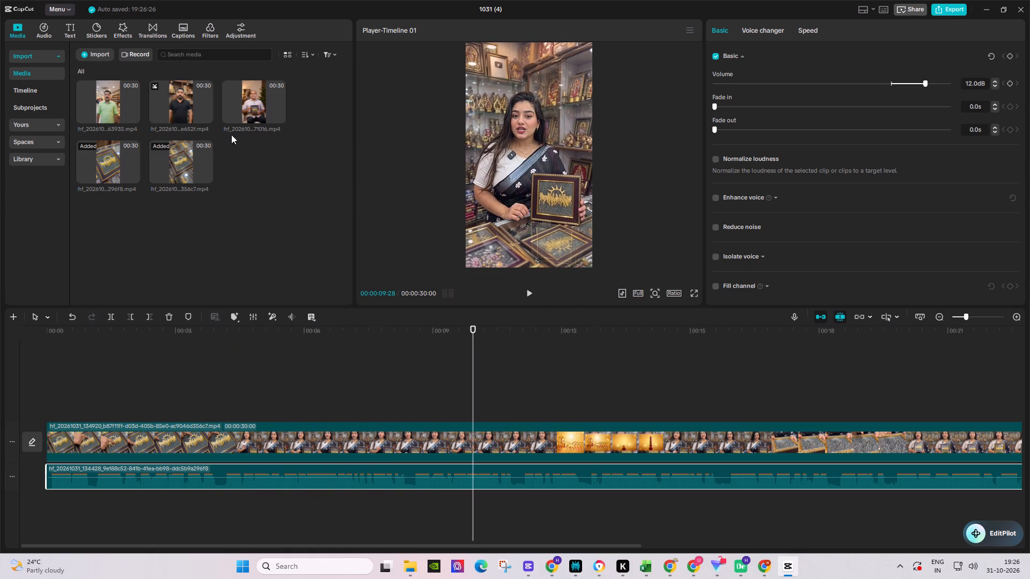
left_click(190, 168)
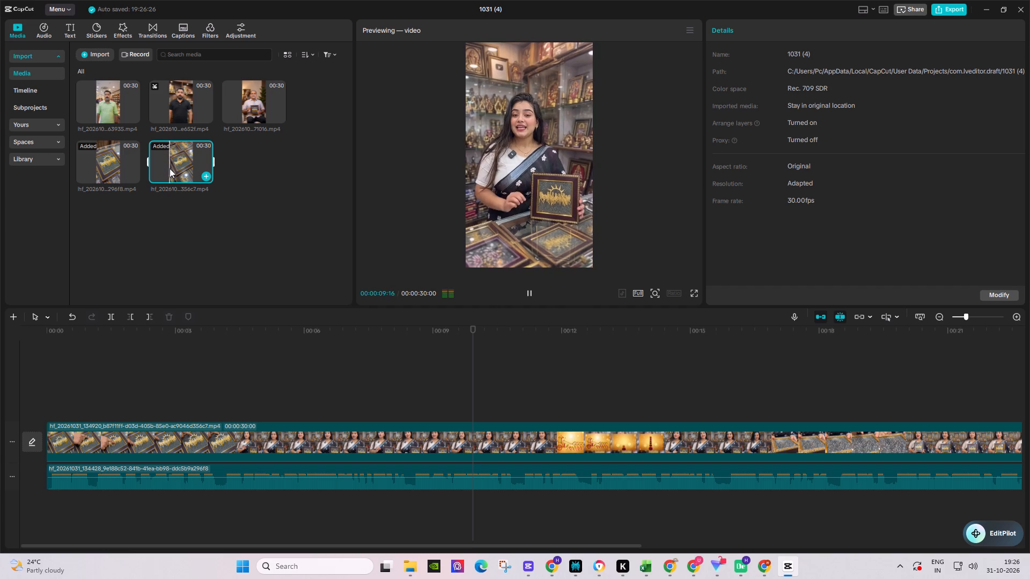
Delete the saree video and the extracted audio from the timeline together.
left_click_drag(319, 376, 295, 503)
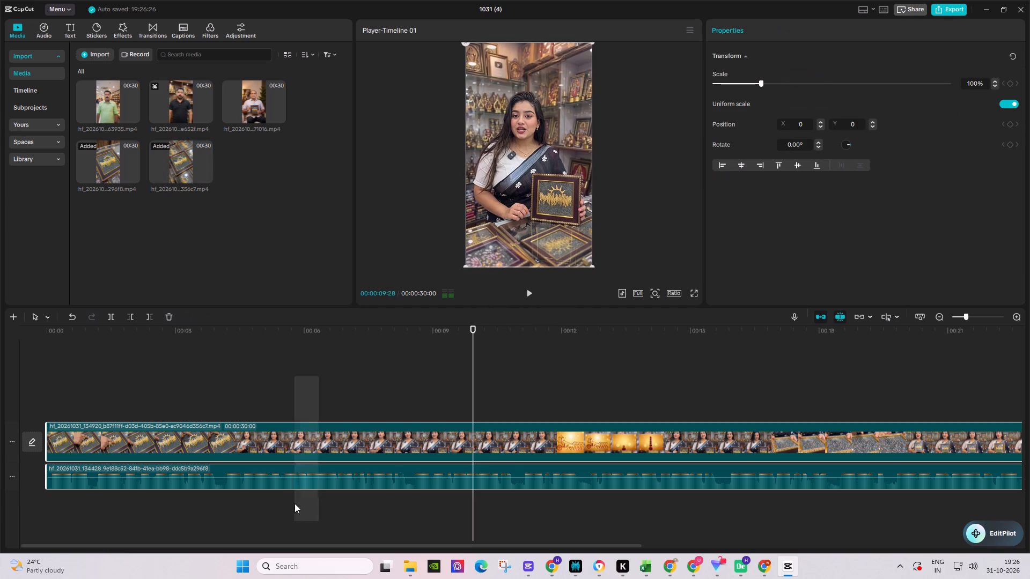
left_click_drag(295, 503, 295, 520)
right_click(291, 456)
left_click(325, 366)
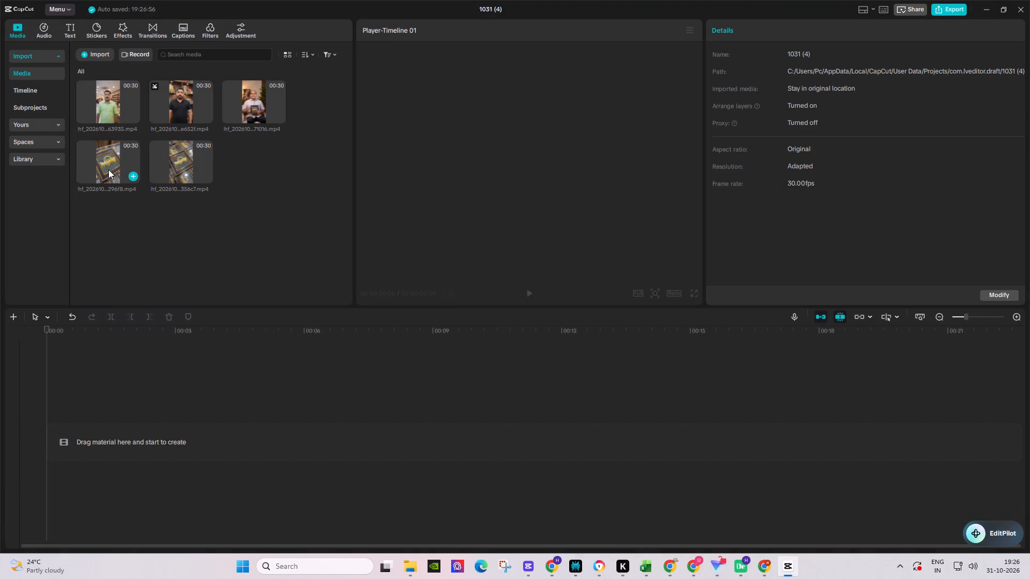
Place the white-top presenter's video (134428) at the start of the main track and raise its volume during playback.
left_click(108, 168)
left_click_drag(109, 159, 91, 463)
key("space")
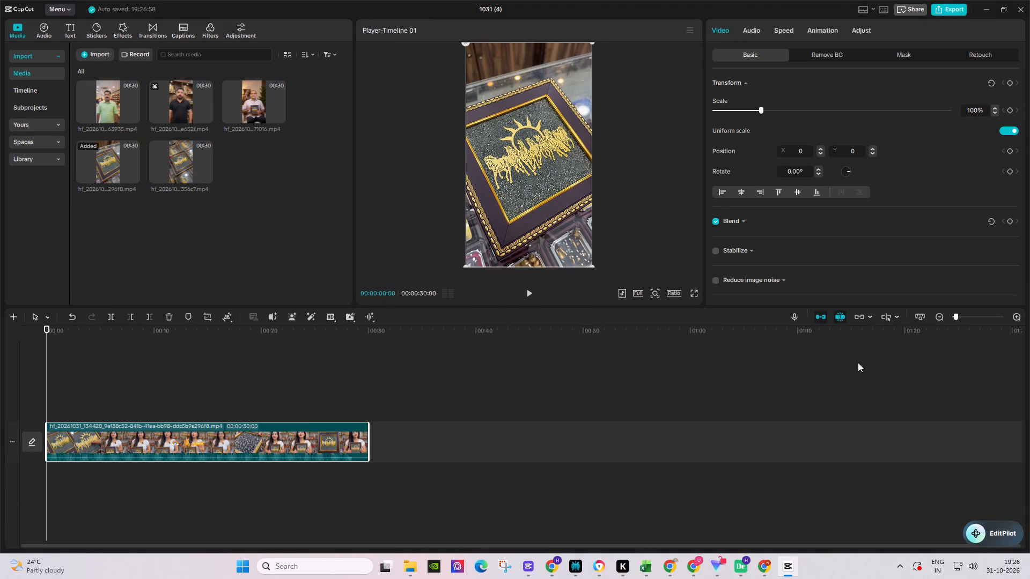
key("space")
left_click(1016, 315)
key("space")
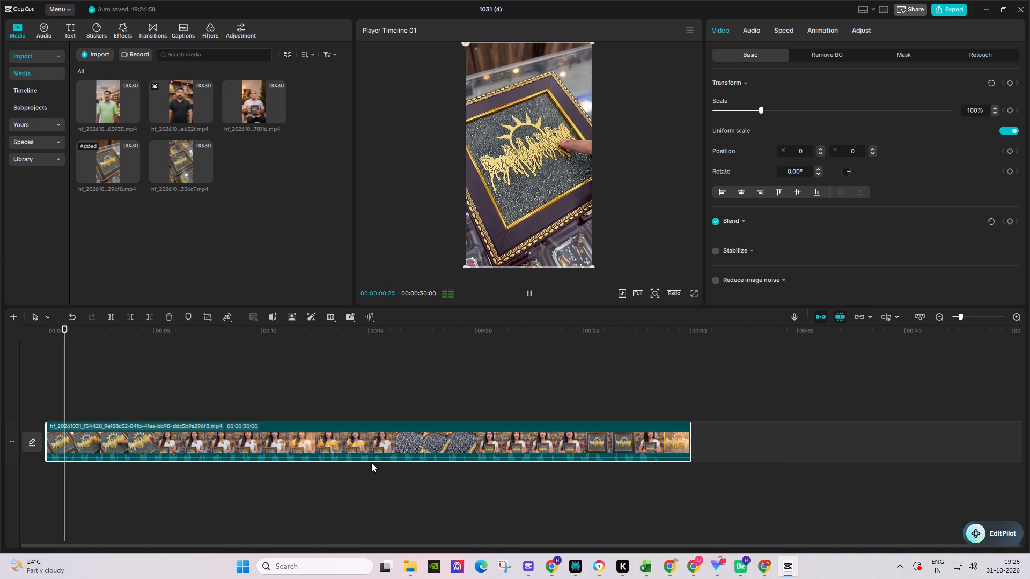
left_click_drag(371, 458, 371, 448)
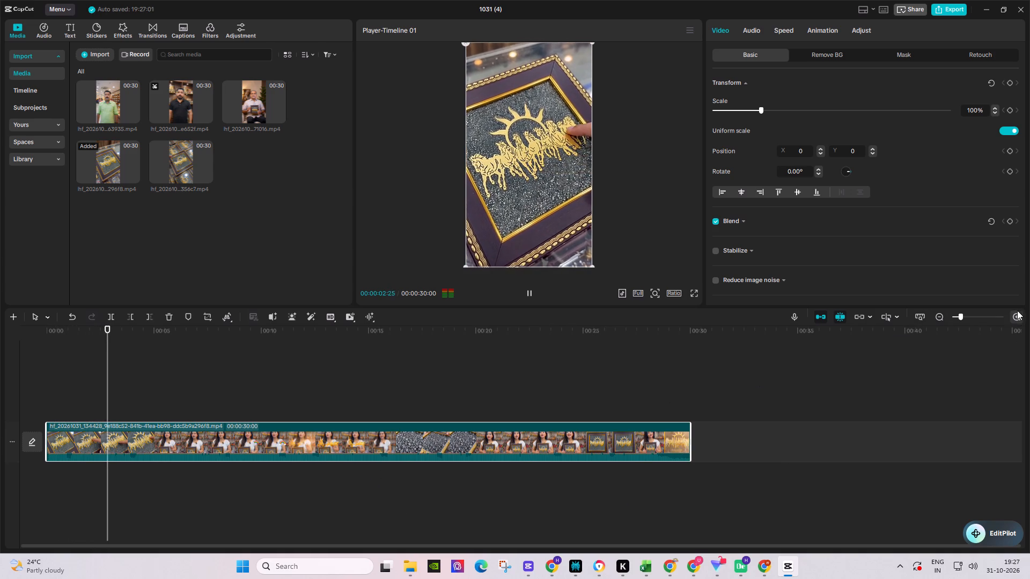
Play through the opening of the white-top presenter's video and split it at about 8.4 seconds.
left_click(1018, 317)
left_click_drag(450, 545, 494, 546)
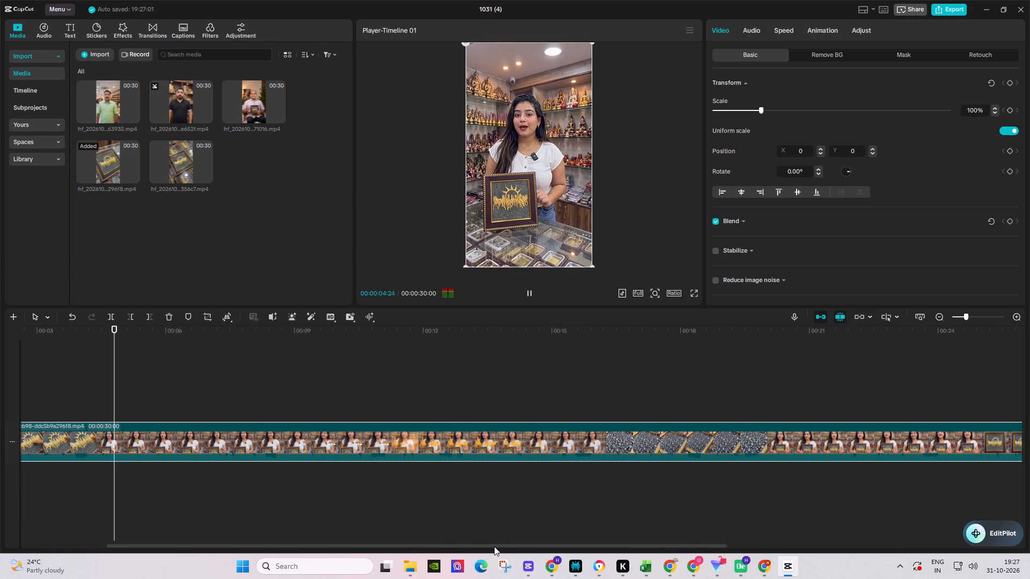
left_click_drag(494, 546, 497, 550)
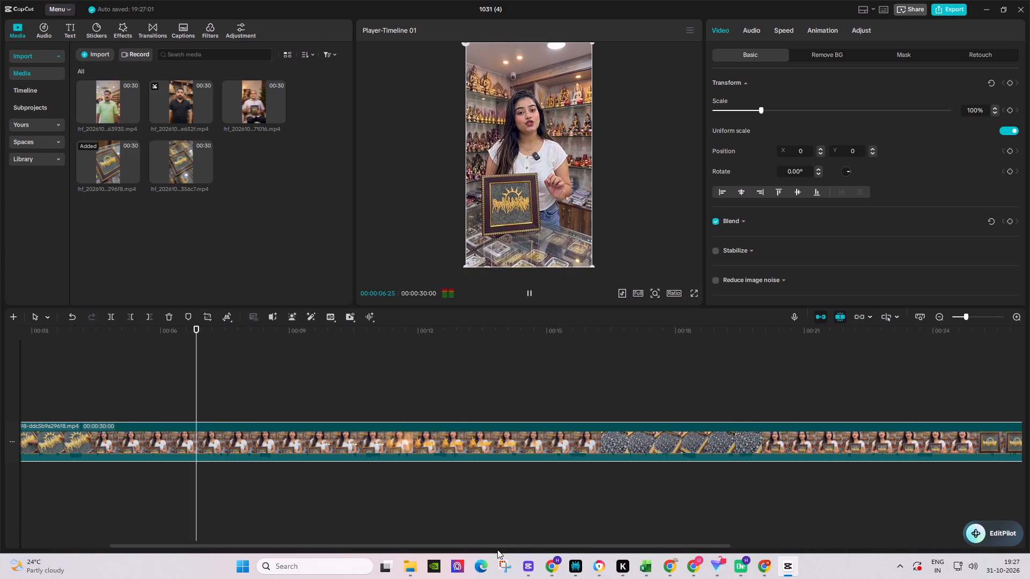
left_click_drag(497, 550, 518, 548)
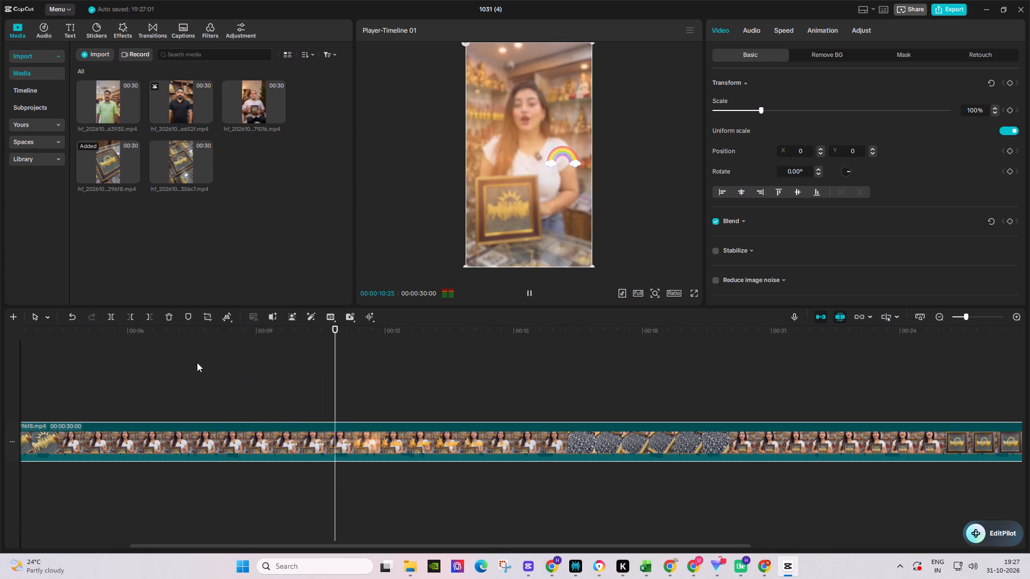
left_click(166, 339)
key("space")
key("space")
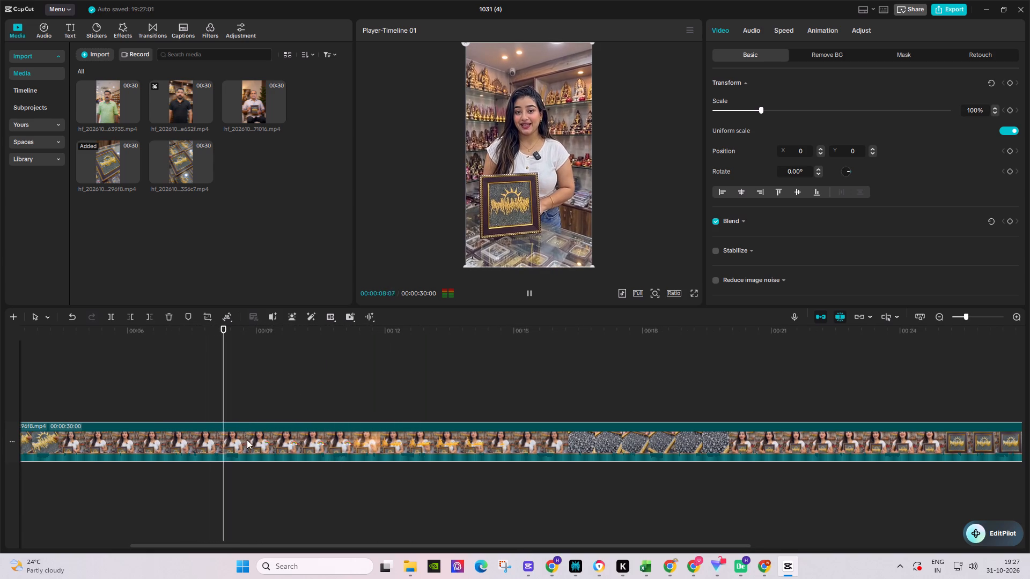
key("space")
left_click(108, 316)
Remove the start of the second section up to 00:00:12:16, closing the gap, and play across the cut.
key("space")
left_click_drag(306, 544, 372, 539)
left_click(268, 337)
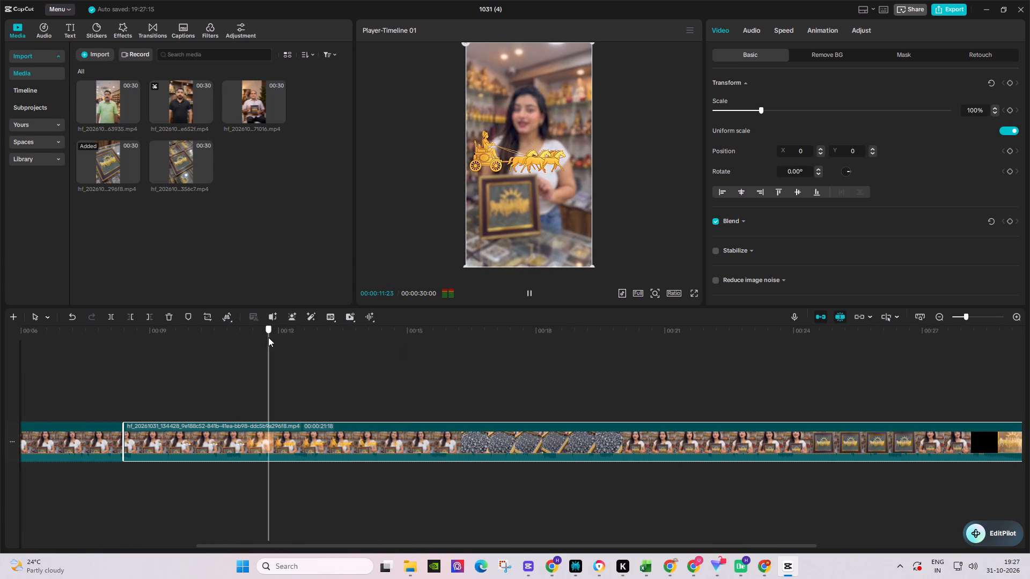
key("space")
key("space")
key("space")
key("space")
key("space")
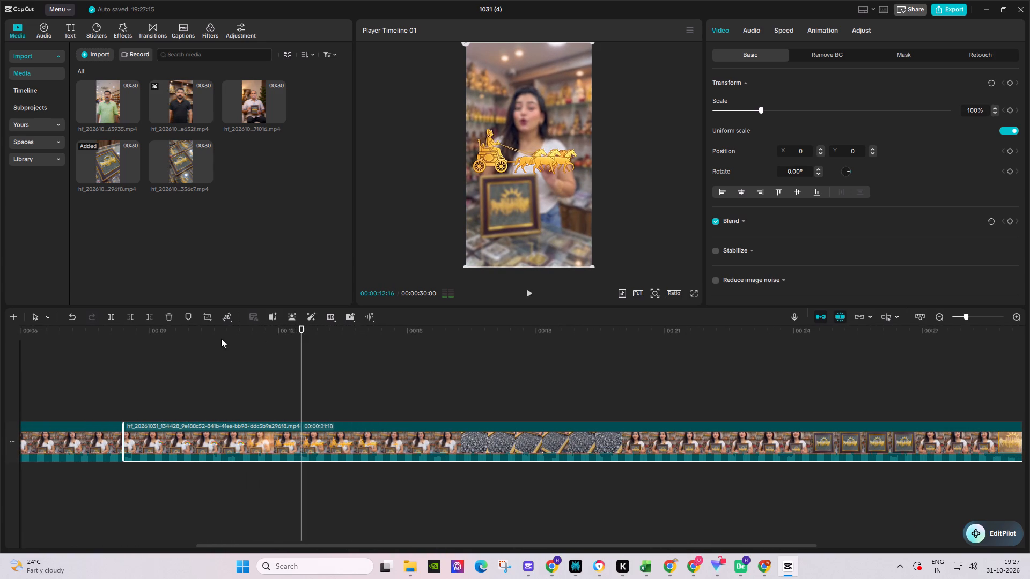
left_click(130, 316)
left_click(92, 344)
key("space")
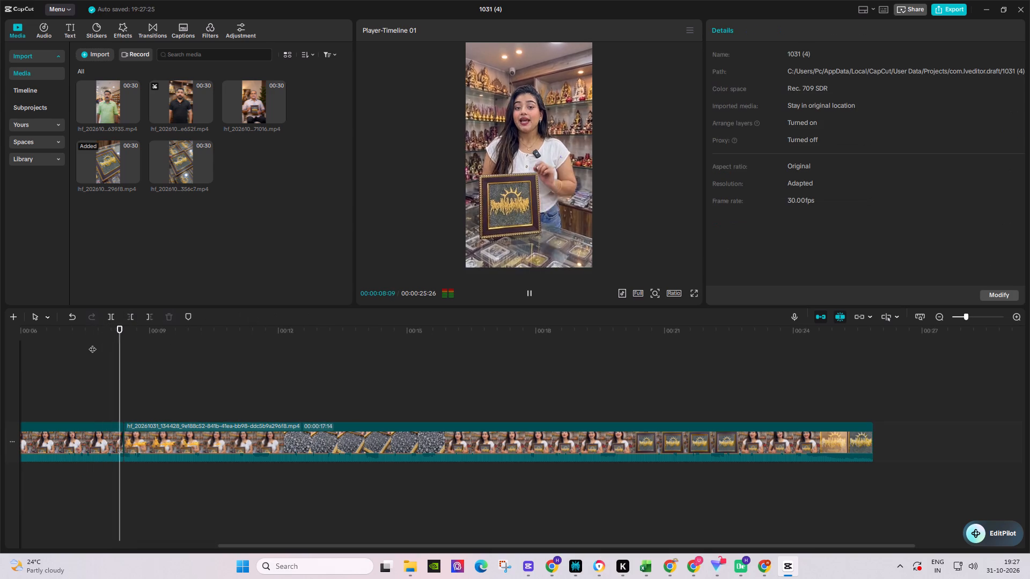
left_click_drag(321, 546, 335, 545)
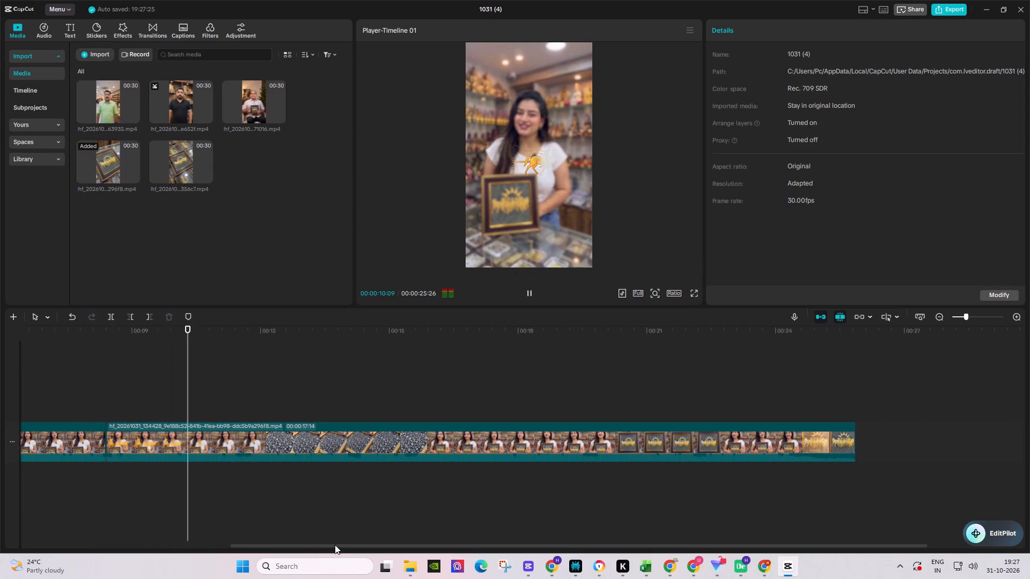
left_click_drag(335, 545, 334, 546)
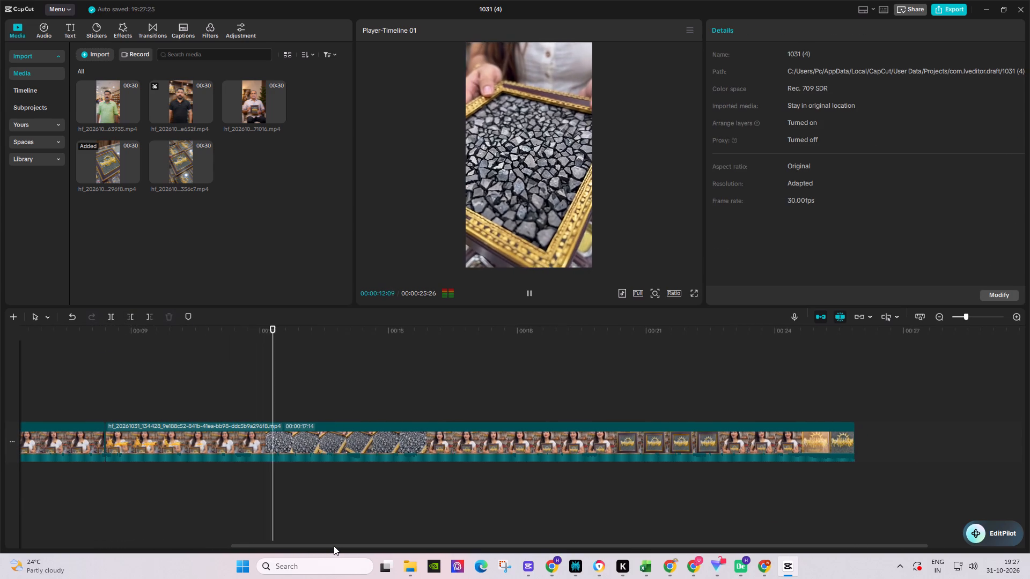
left_click_drag(334, 546, 334, 546)
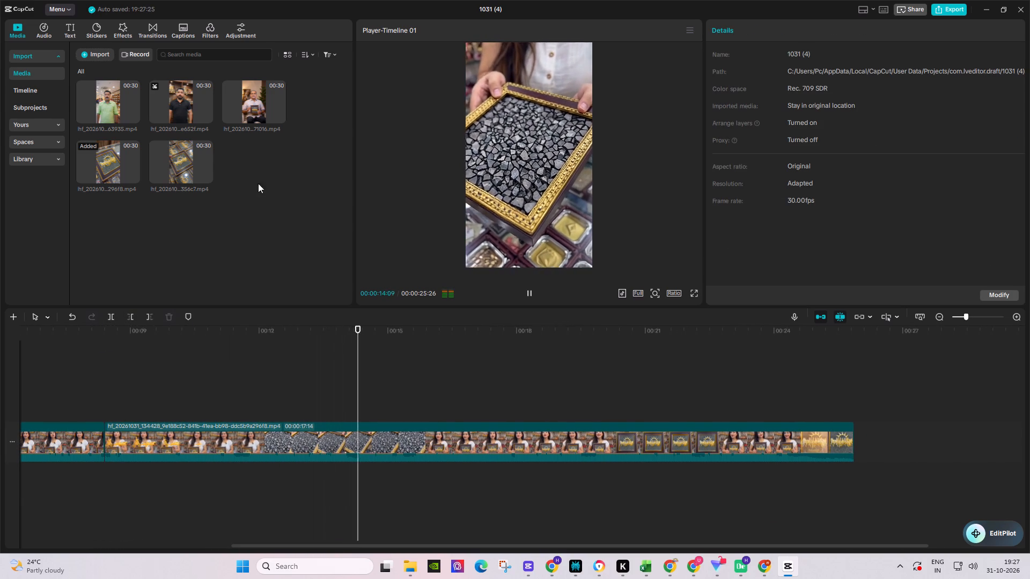
key("space")
Set the saree presenter's source video to start at about 12 seconds and place it on an overlay track starting at the cut.
left_click(178, 165)
left_click_drag(150, 159, 164, 165)
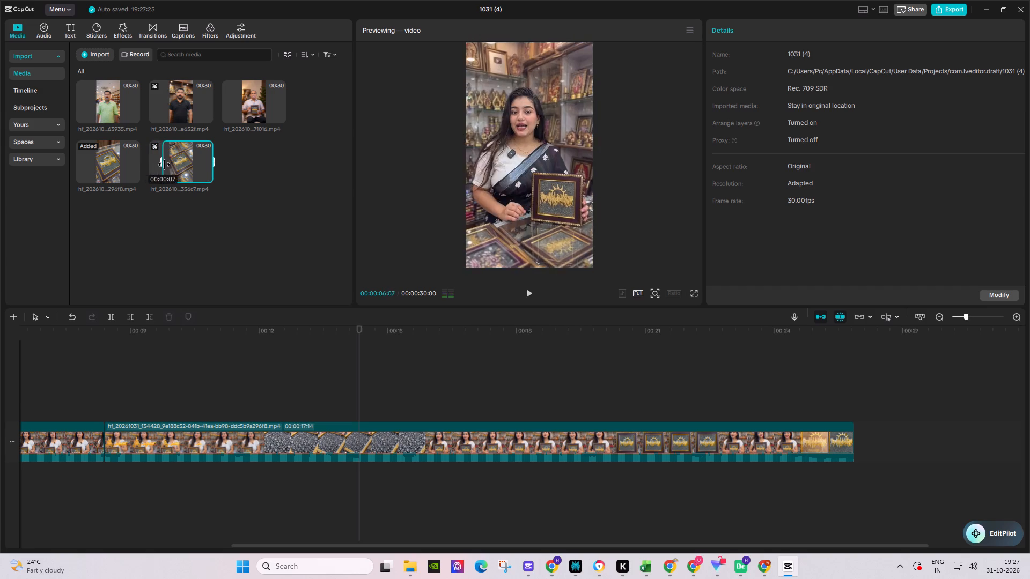
left_click_drag(164, 165, 175, 170)
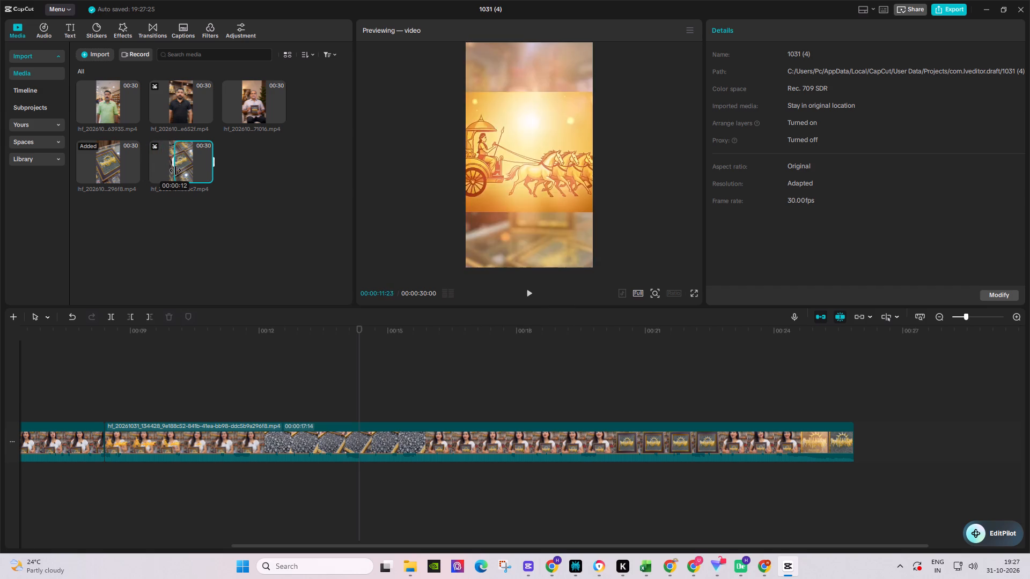
left_click_drag(175, 170, 175, 172)
key("space")
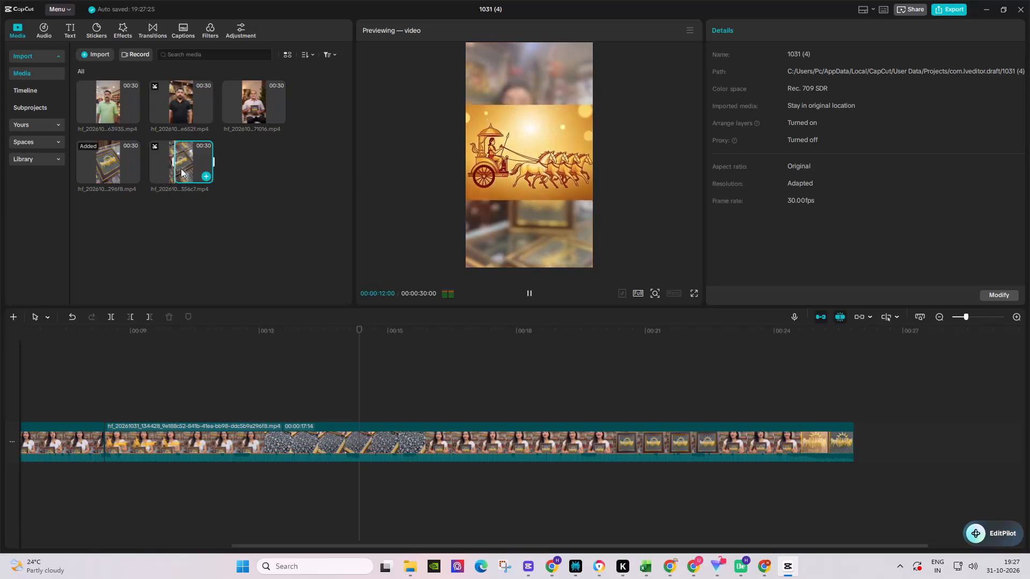
left_click_drag(186, 166, 95, 407)
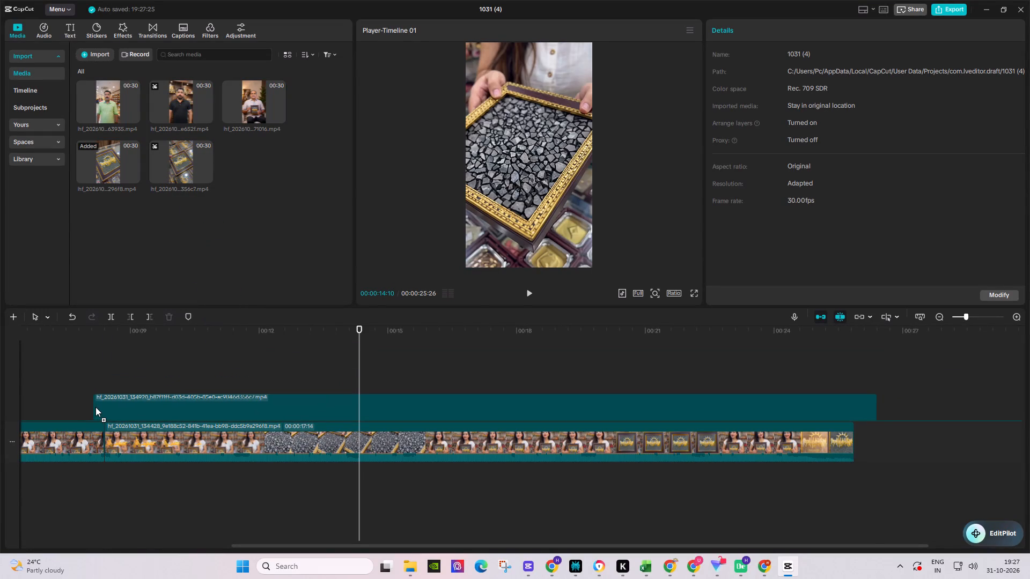
left_click_drag(95, 407, 104, 408)
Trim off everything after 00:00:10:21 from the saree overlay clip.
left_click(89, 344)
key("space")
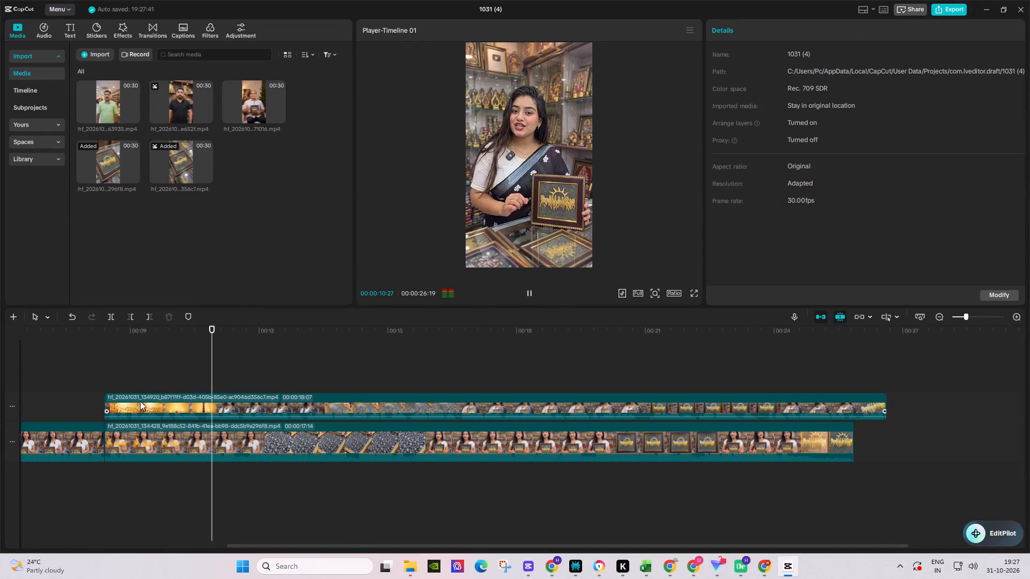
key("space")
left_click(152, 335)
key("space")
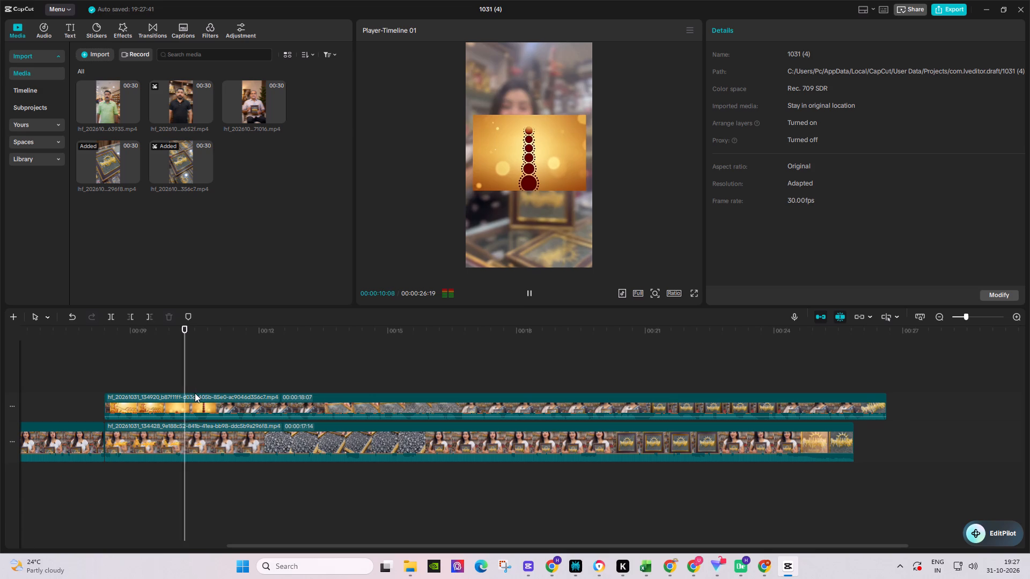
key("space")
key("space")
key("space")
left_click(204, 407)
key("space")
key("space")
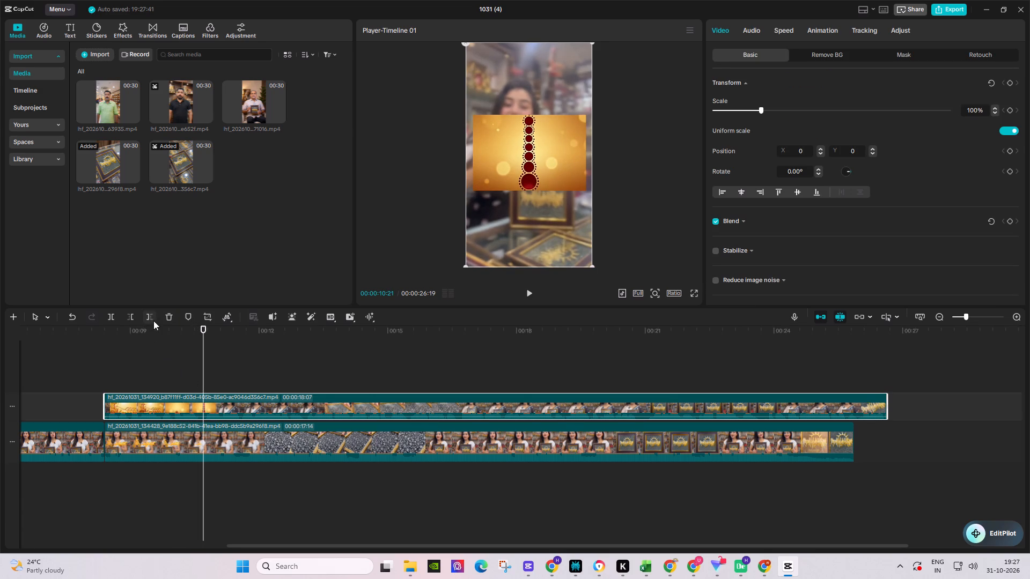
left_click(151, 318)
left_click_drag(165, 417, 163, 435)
Play the overlay over the cut, and extend the end of the saree overlay clip to a duration of 00:00:06:01.
left_click(89, 338)
key("space")
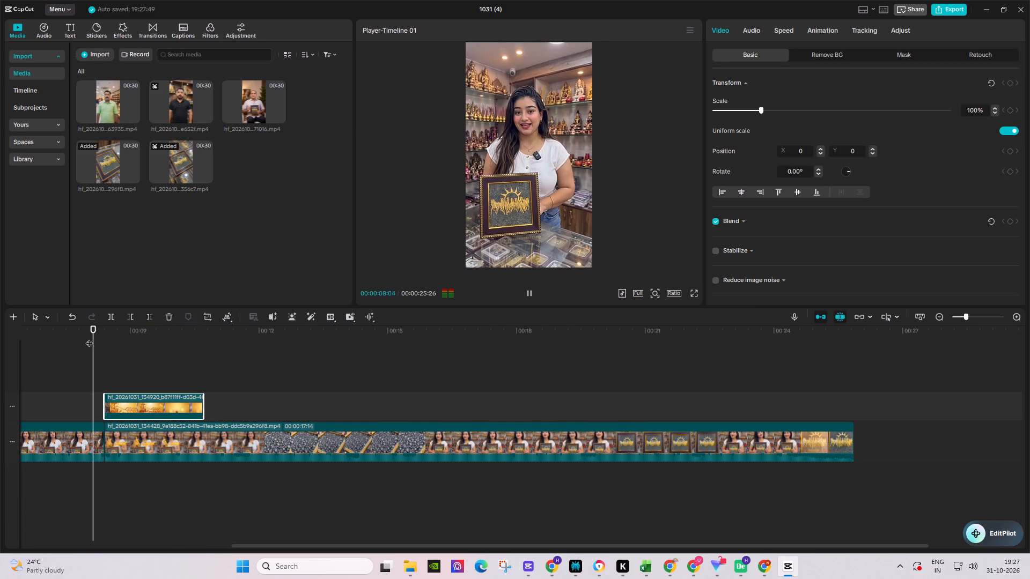
left_click(65, 348)
key("space")
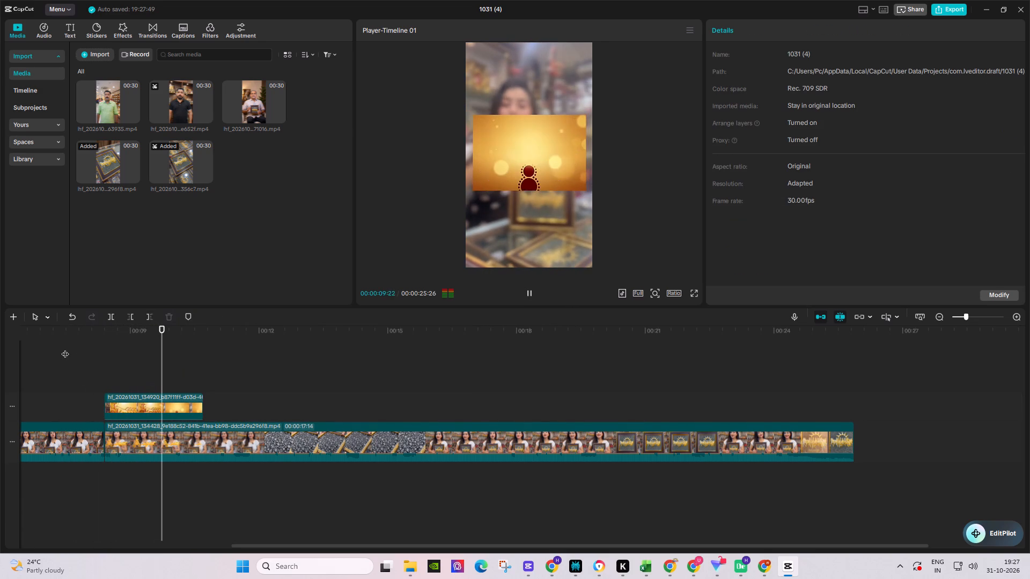
key("space")
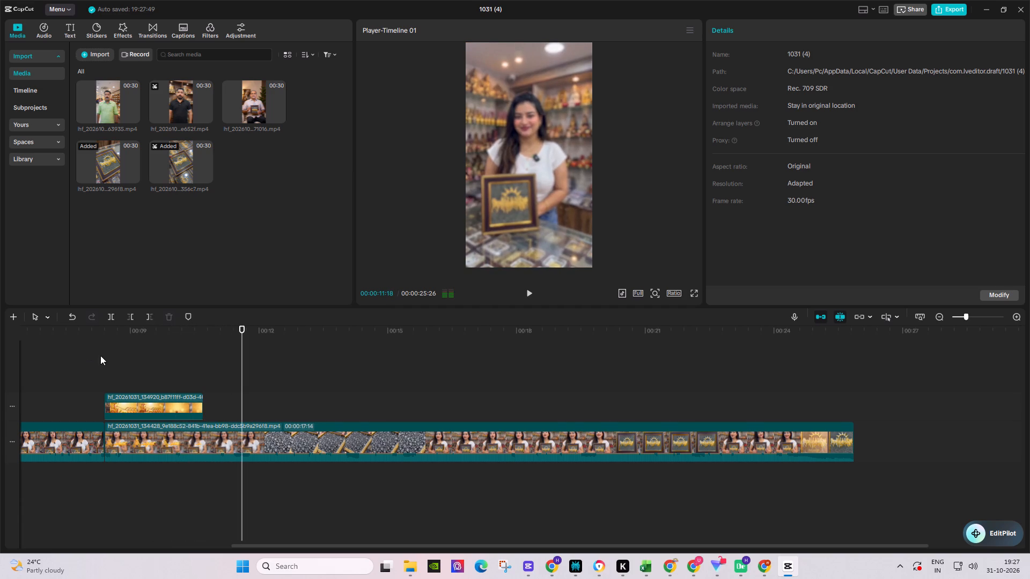
key("space")
key("space")
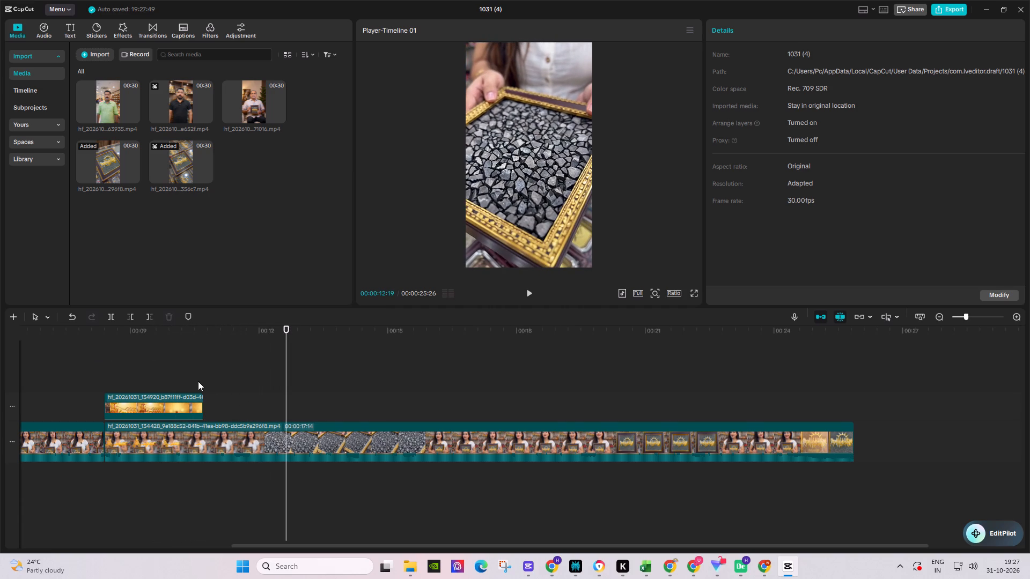
left_click(187, 400)
left_click_drag(202, 402, 365, 412)
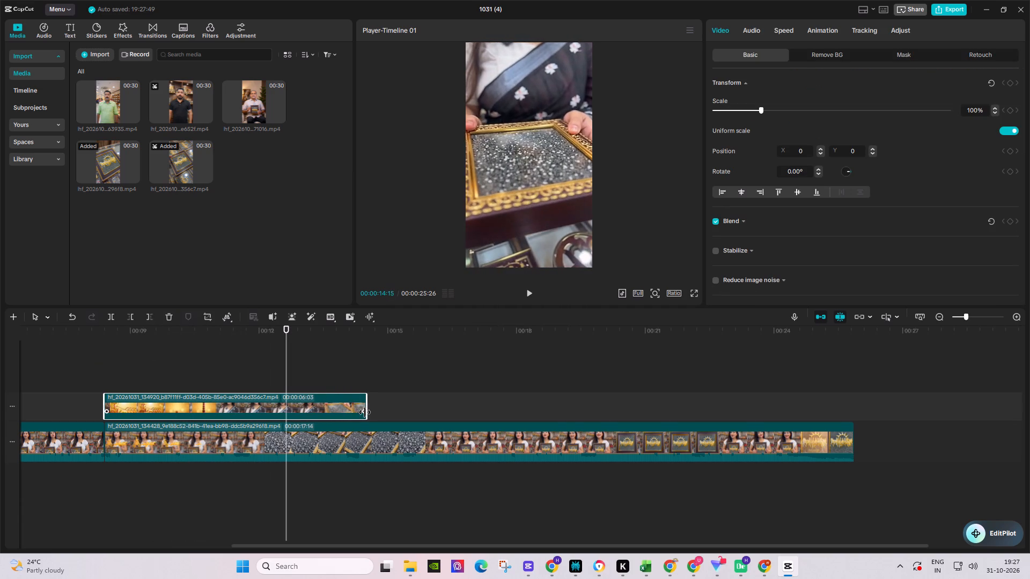
left_click_drag(365, 412, 363, 412)
Split the saree overlay clip at about 10.9 seconds, just after the golden chariot graphic ends.
left_click_drag(180, 338, 189, 340)
key("space")
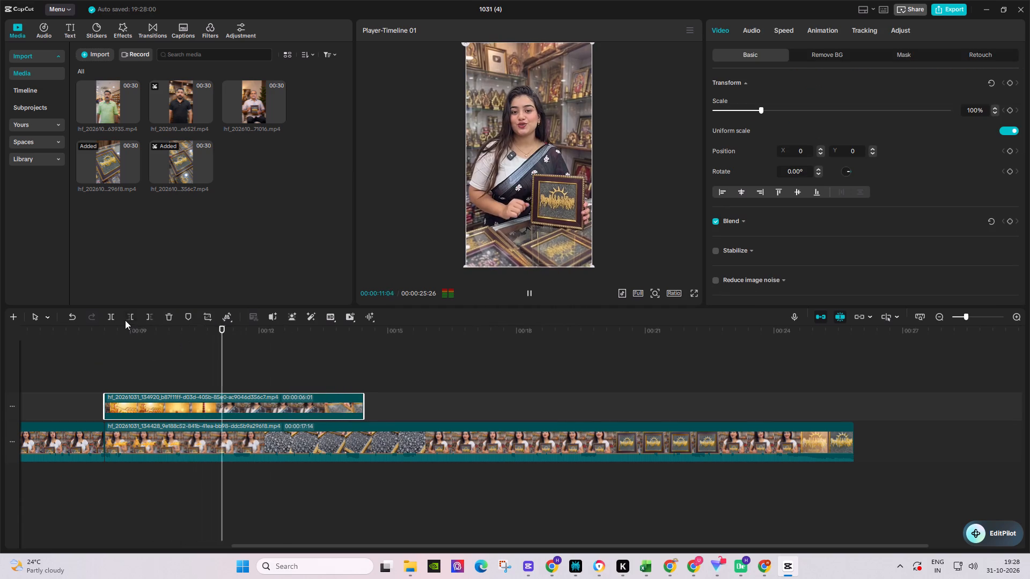
key("space")
left_click(178, 338)
key("space")
key("space")
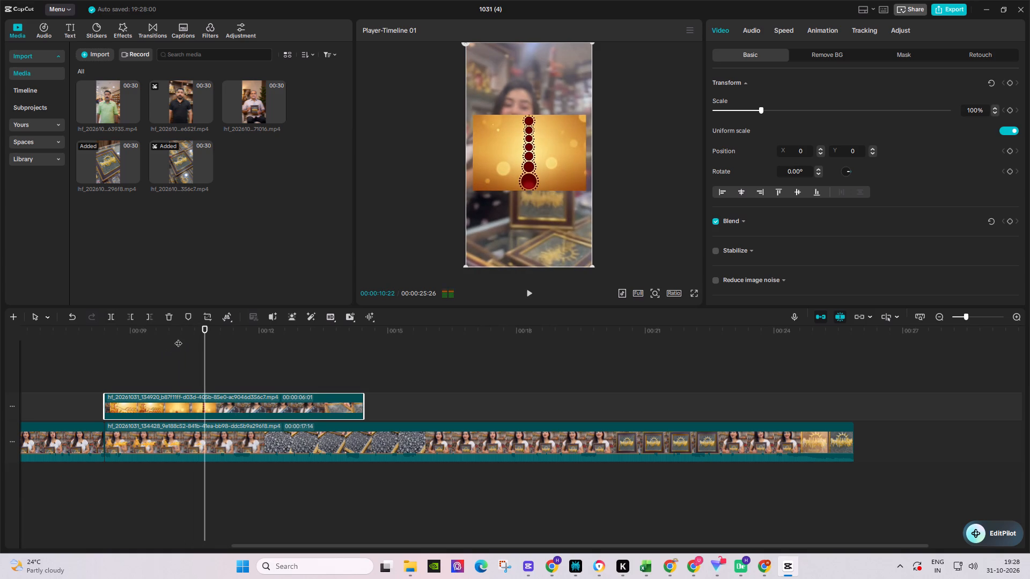
key("space")
key("space")
left_click(113, 315)
Remove the talking part at the start of the second saree overlay piece, up to 00:00:13:11.
key("space")
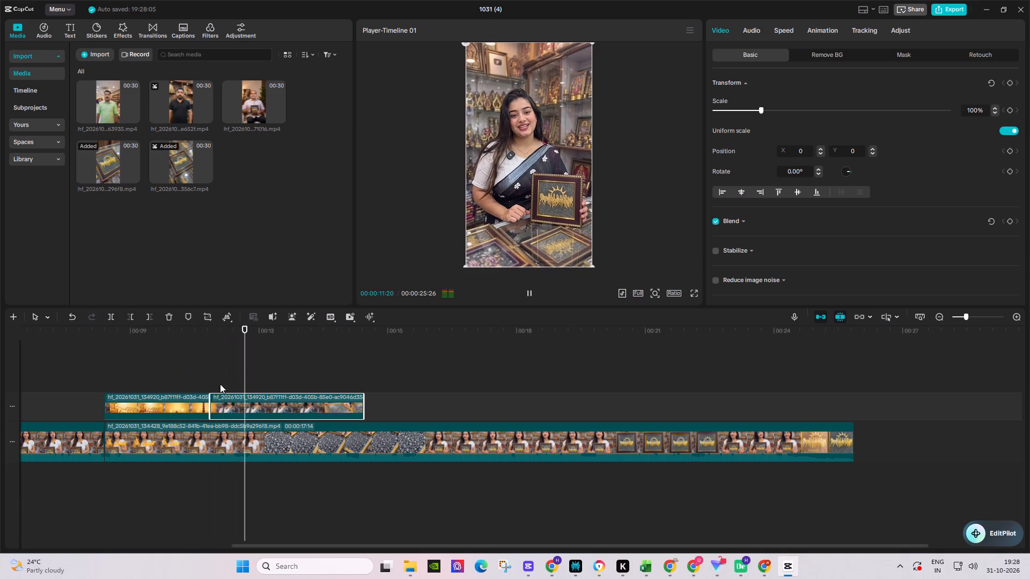
key("space")
key("space")
key("space")
key("space")
key("space")
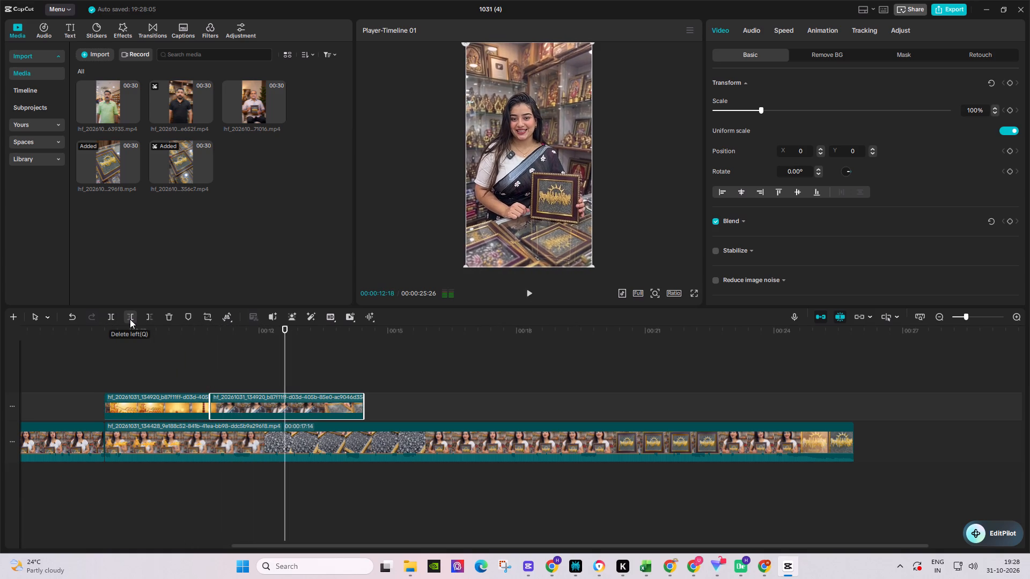
key("space")
key("space")
key("space")
key("space")
left_click(130, 319)
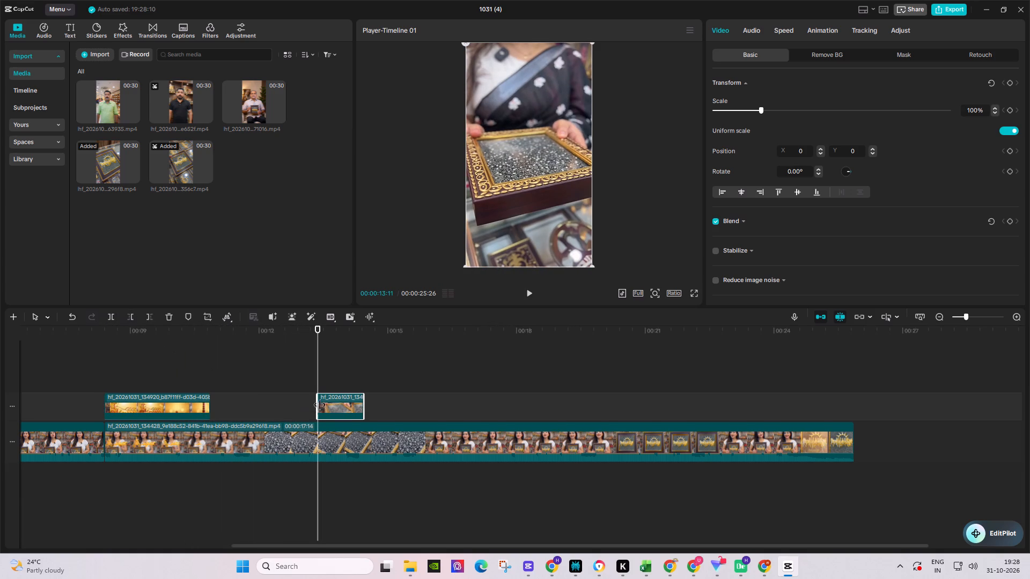
Move the saree pyrite close-up piece earlier on the overlay track so it starts at about 11.5 seconds.
left_click_drag(329, 405, 257, 402)
left_click(213, 336)
key("space")
key("space")
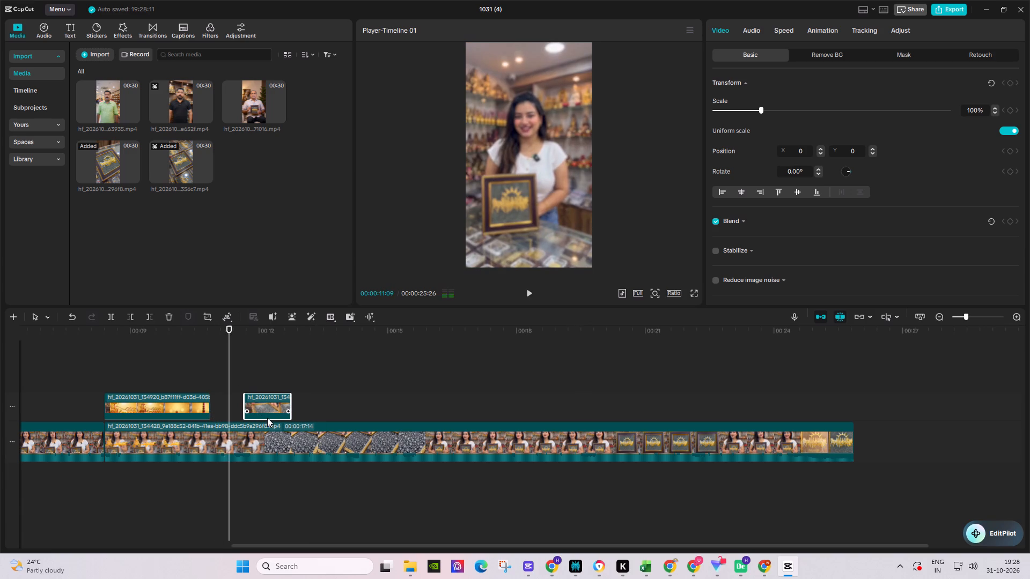
key("space")
key("space")
left_click_drag(266, 411, 258, 410)
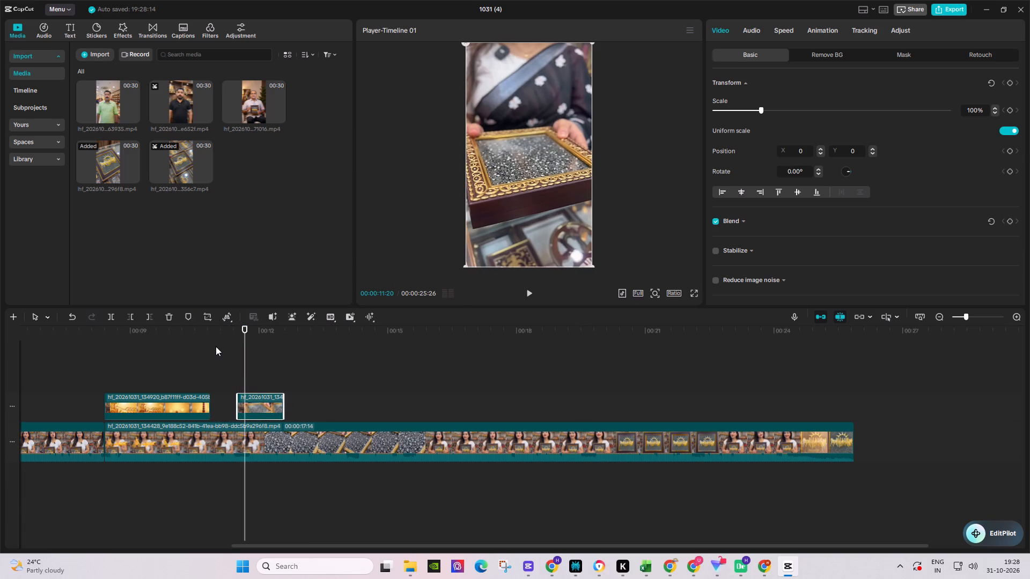
left_click(216, 346)
key("space")
key("space")
Extend the saree pyrite close-up overlay so it ends at about 00:00:14:17.
left_click(278, 414)
left_click_drag(282, 405, 291, 405)
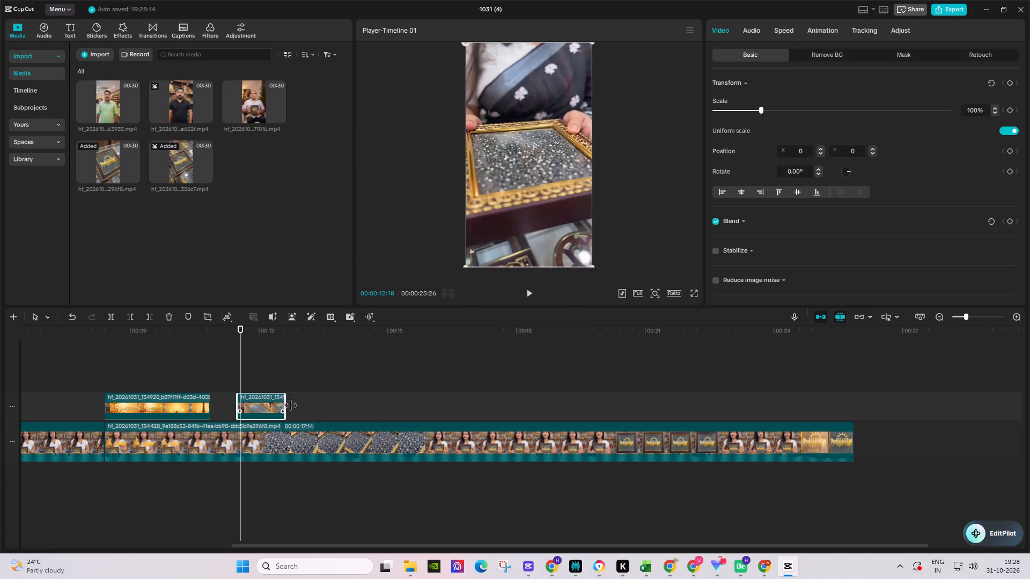
left_click_drag(291, 405, 394, 411)
key("space")
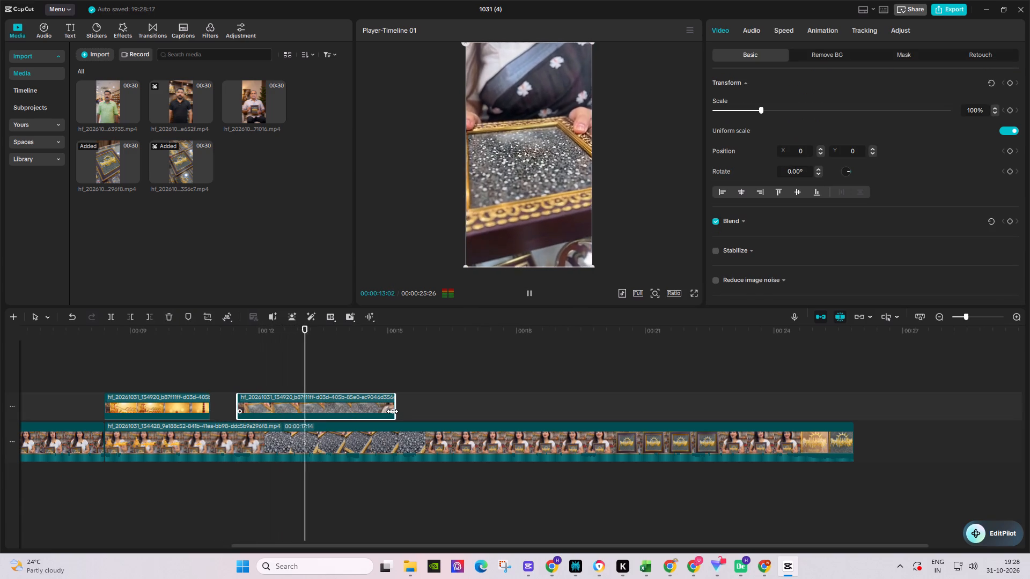
key("space")
left_click(392, 411)
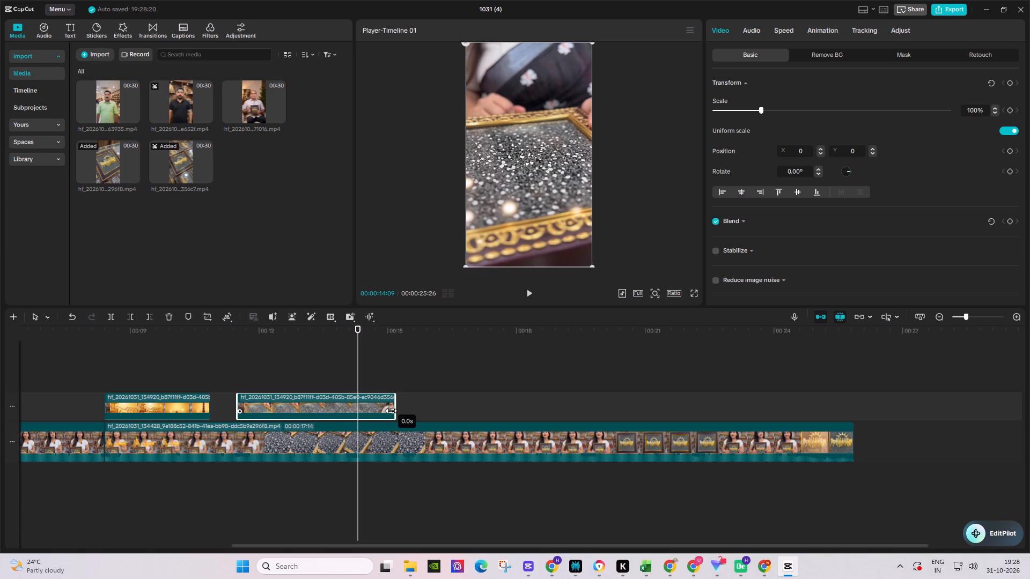
key("space")
key("space")
left_click(349, 342)
key("space")
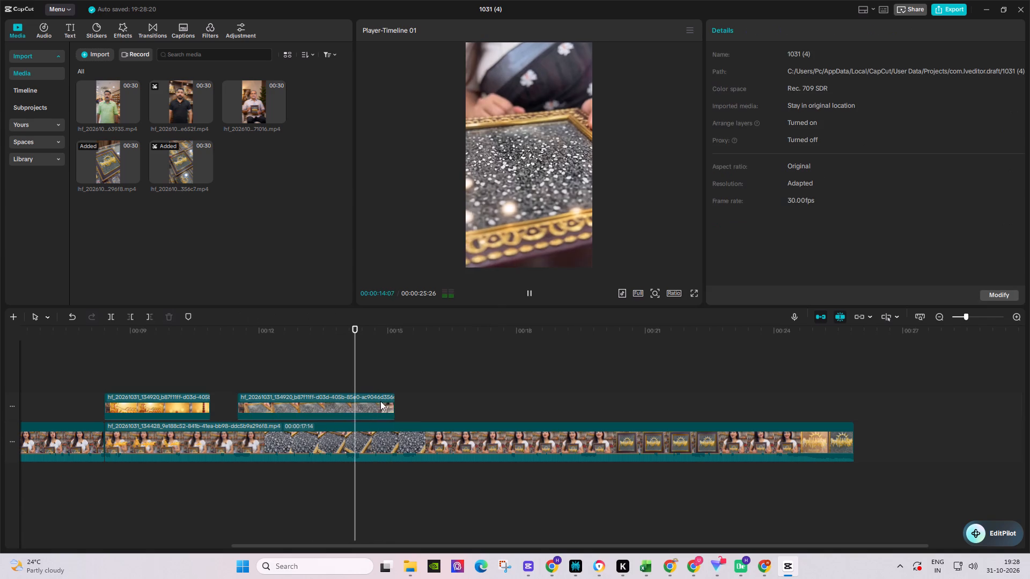
key("space")
left_click(388, 406)
left_click_drag(394, 403, 370, 400)
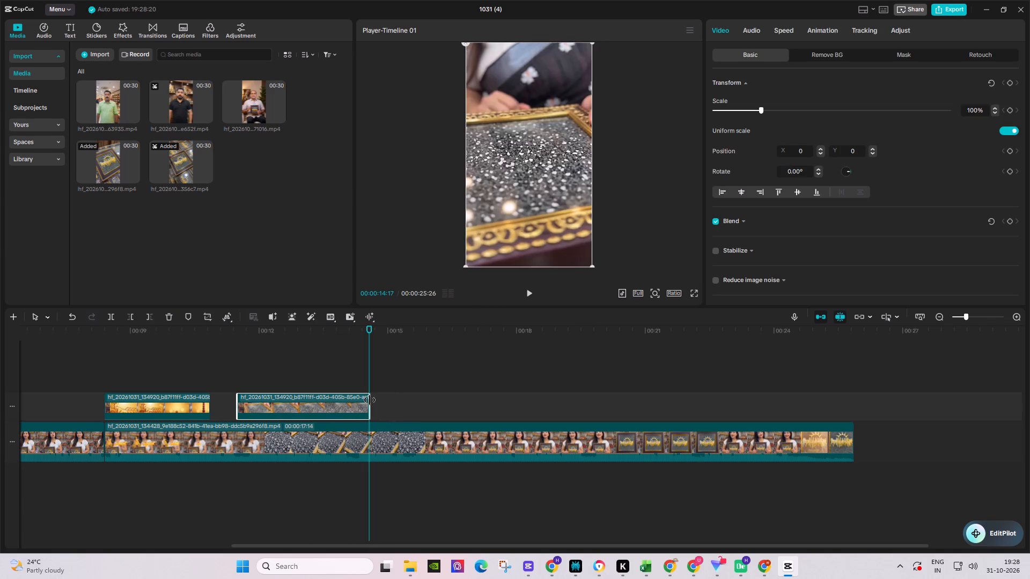
left_click_drag(370, 400, 370, 399)
Split both the saree pyrite close-up overlay and the main clip beneath it at 00:00:14:08.
left_click(352, 339)
key("space")
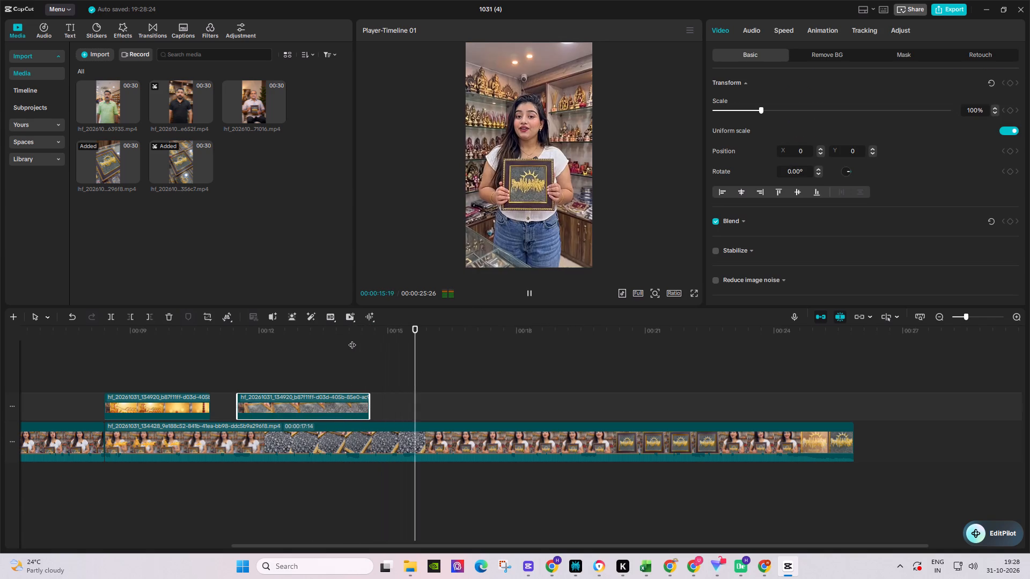
left_click(352, 339)
key("space")
key("space")
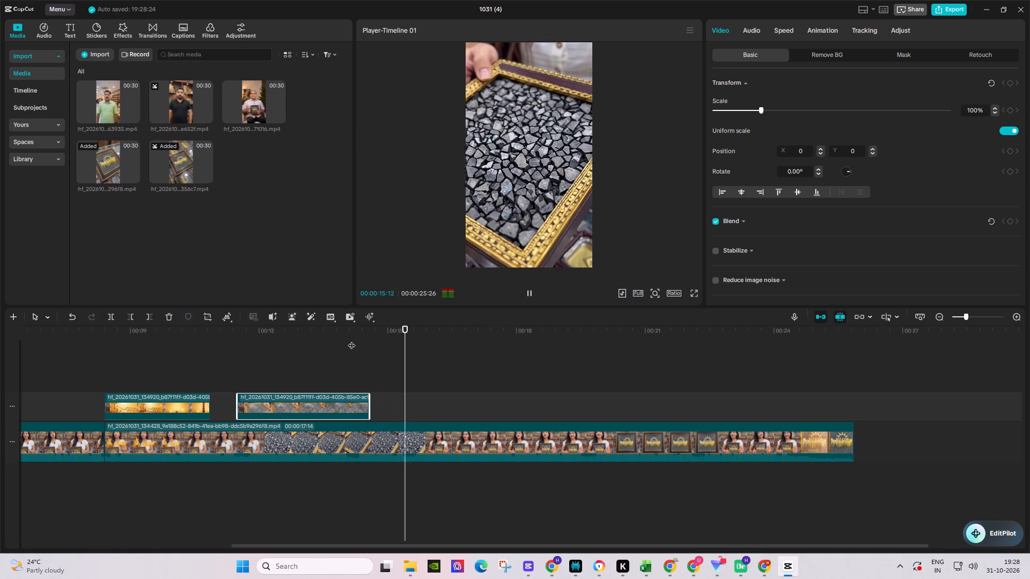
left_click(409, 440)
left_click_drag(374, 331, 372, 333)
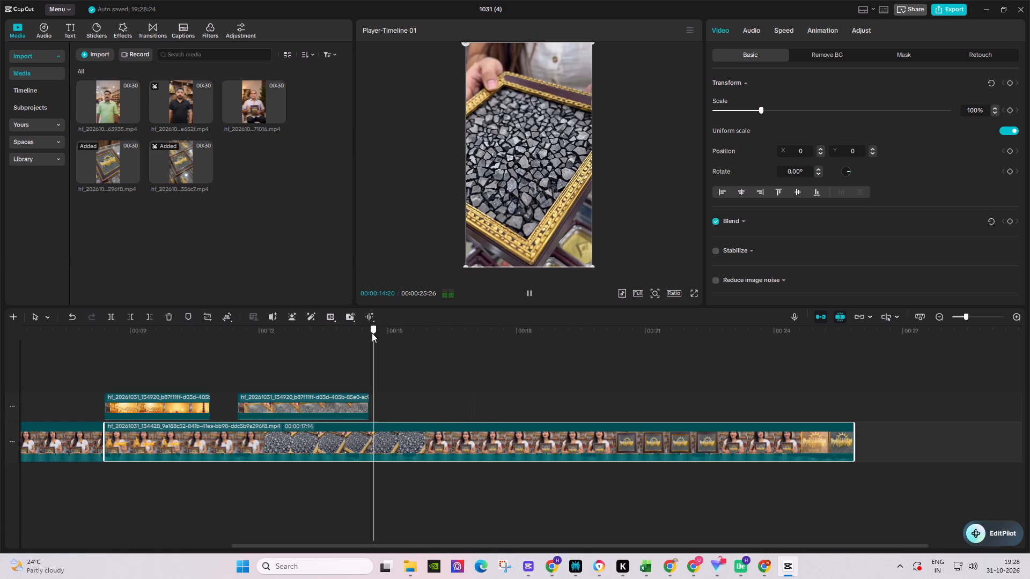
left_click_drag(372, 333, 369, 335)
left_click(327, 337)
key("space")
key("space")
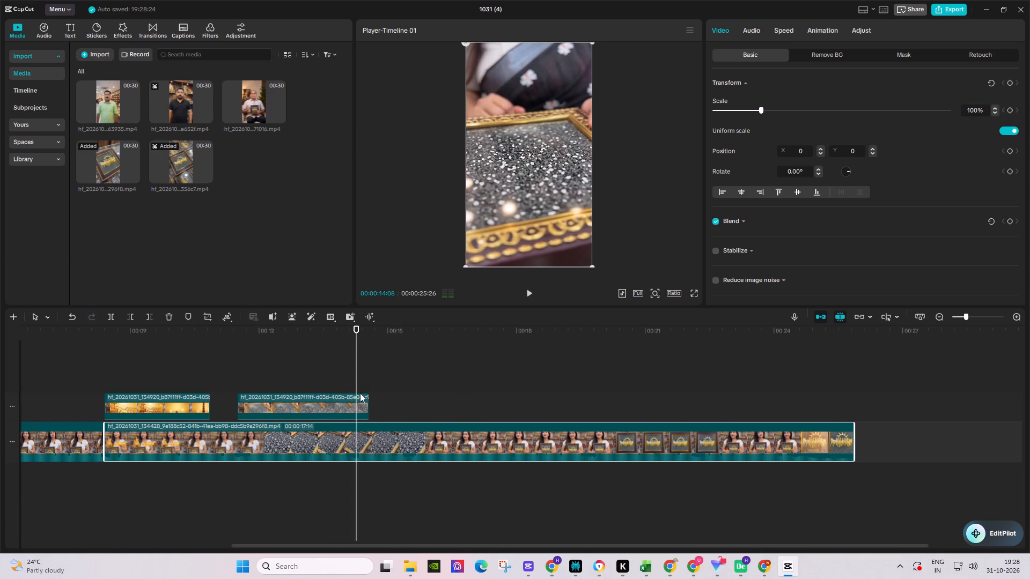
left_click_drag(384, 372, 362, 472)
left_click(111, 318)
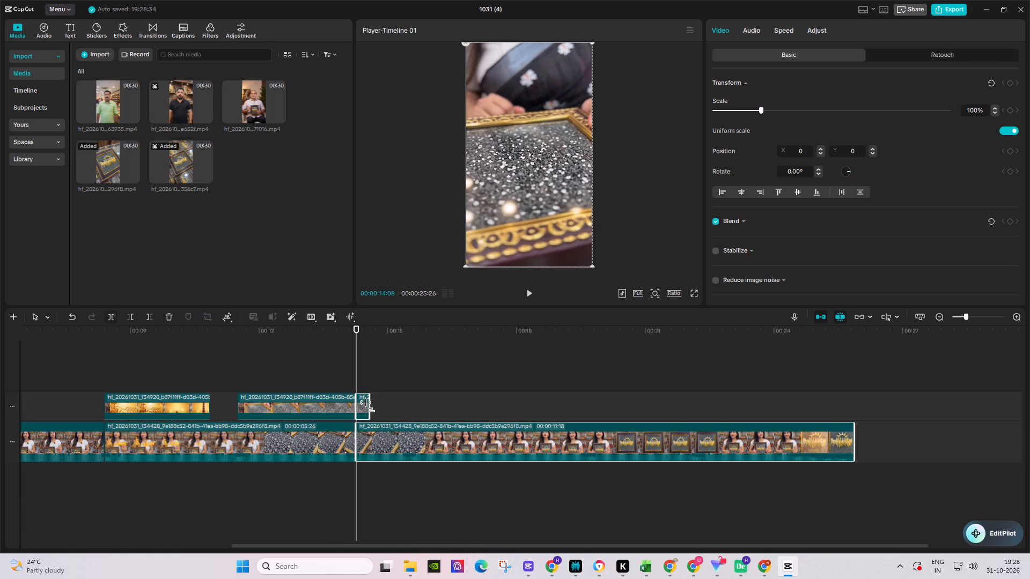
Remove the rest of the main clip's pyrite close-up, from the split at 00:00:14:08 up to 00:00:15:17.
key("space")
key("space")
key("space")
key("space")
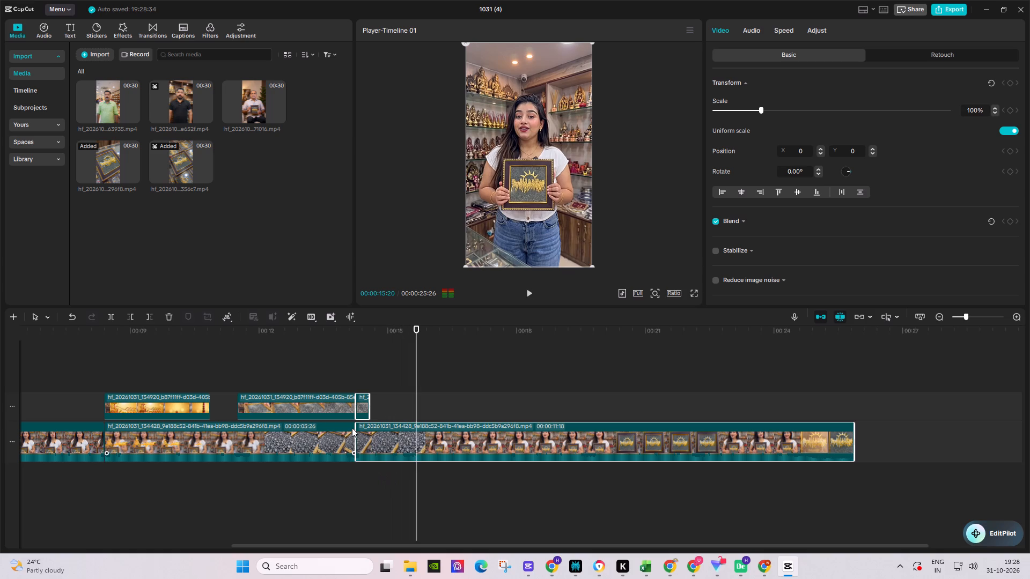
left_click(416, 345)
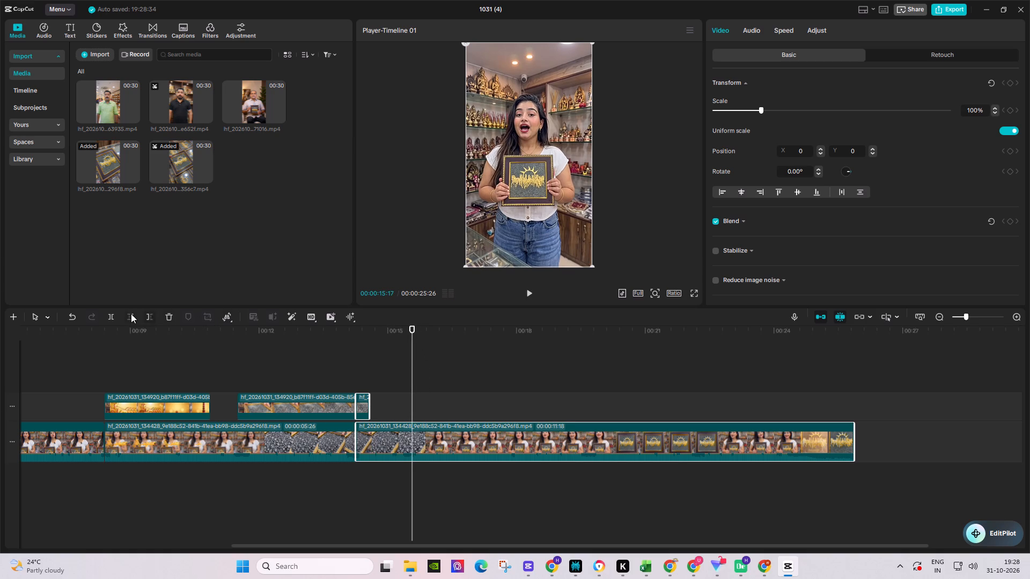
left_click(129, 314)
Delete the short leftover overlay piece after the split at 00:00:14:08.
right_click(360, 404)
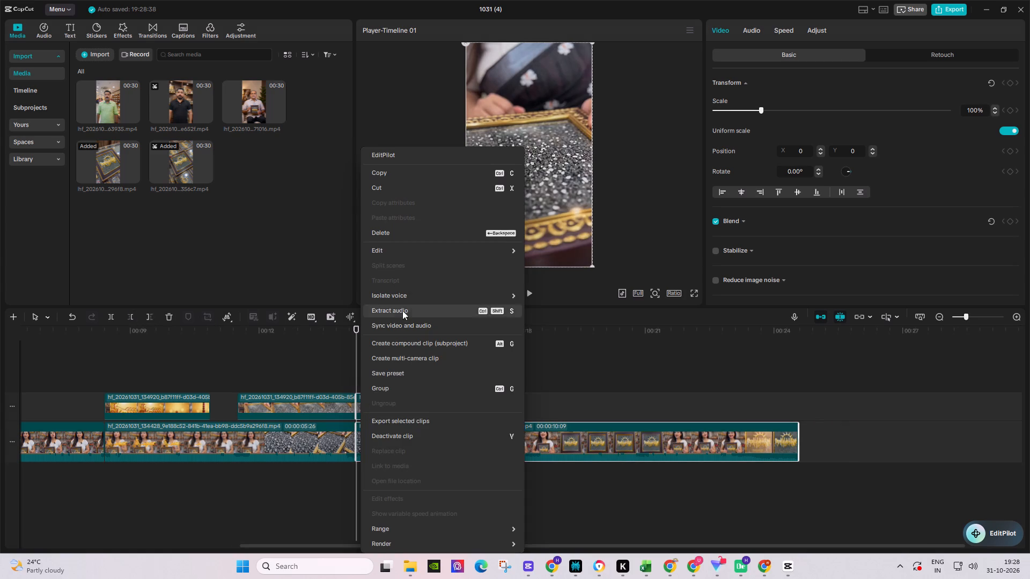
left_click(593, 378)
left_click(406, 394)
right_click(366, 400)
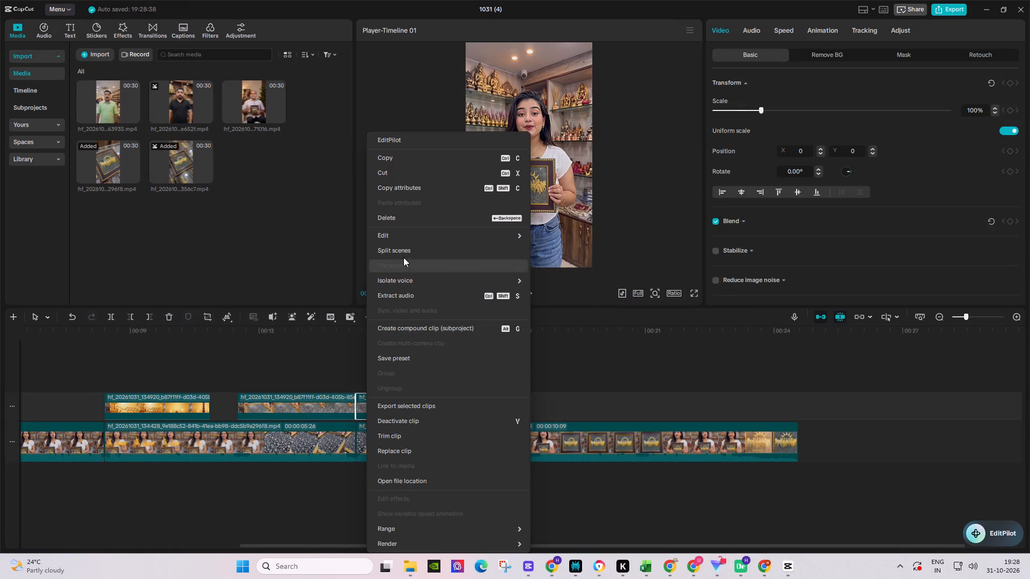
left_click(400, 221)
Play back the edited ad past the new cut and again from the start in full screen to check its flow.
left_click(326, 343)
key("space")
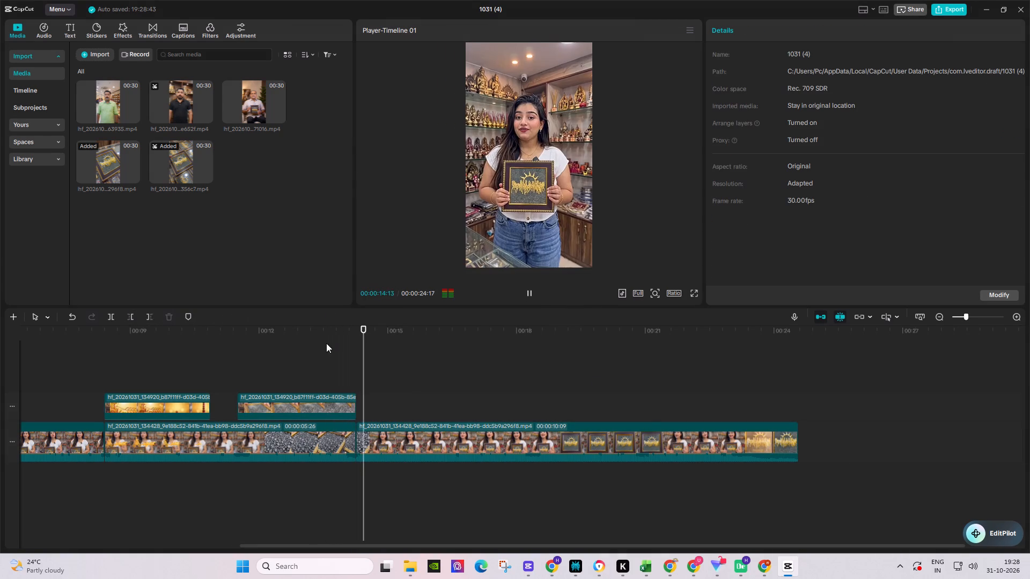
left_click_drag(474, 545, 543, 546)
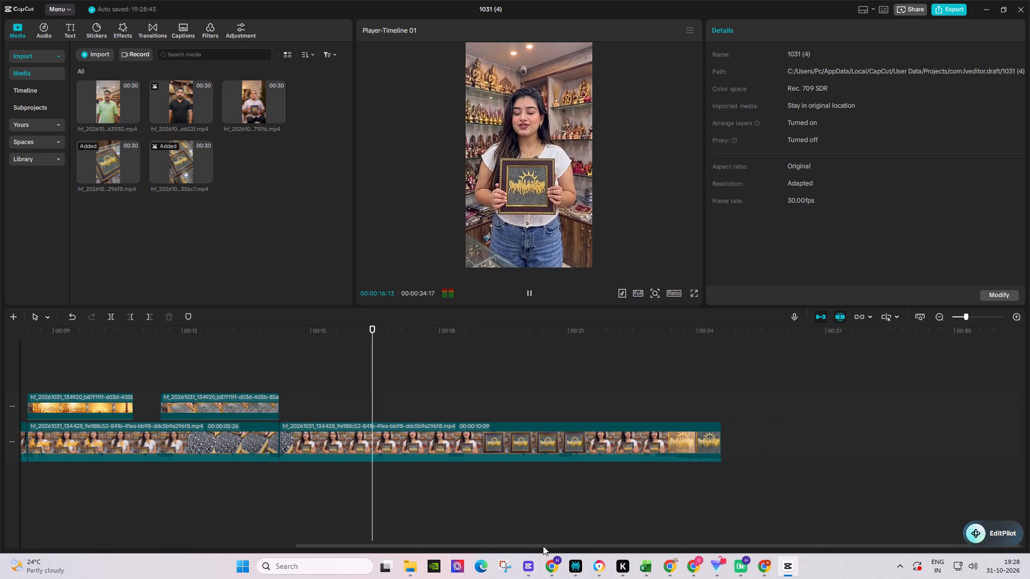
left_click_drag(543, 546, 568, 546)
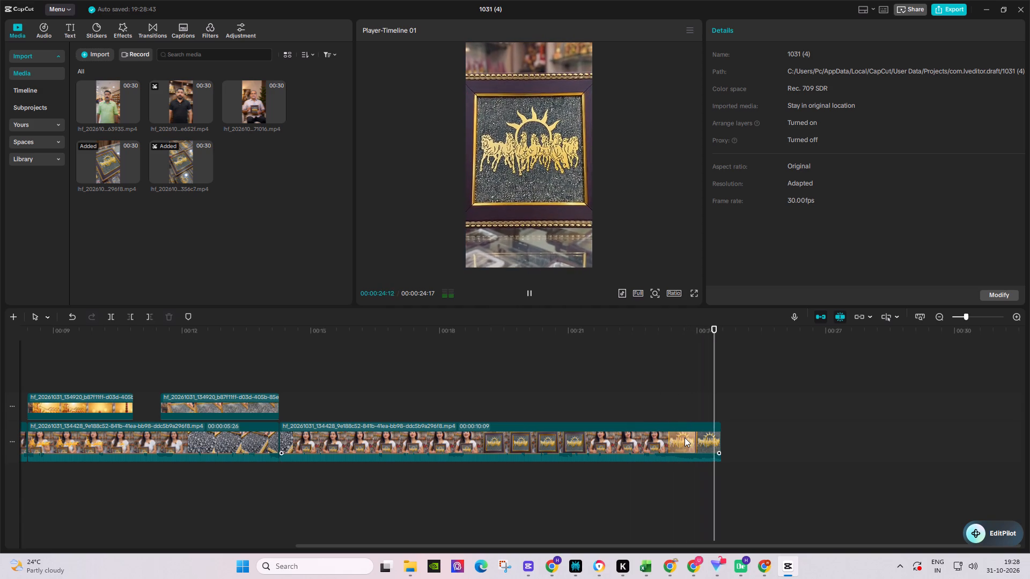
left_click_drag(189, 331, 8, 365)
key("space")
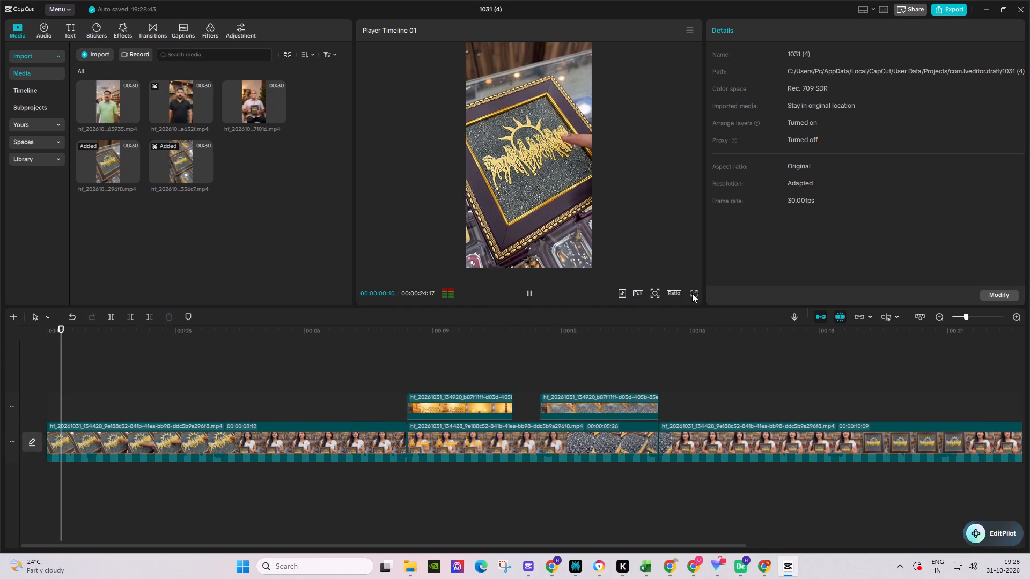
left_click(692, 293)
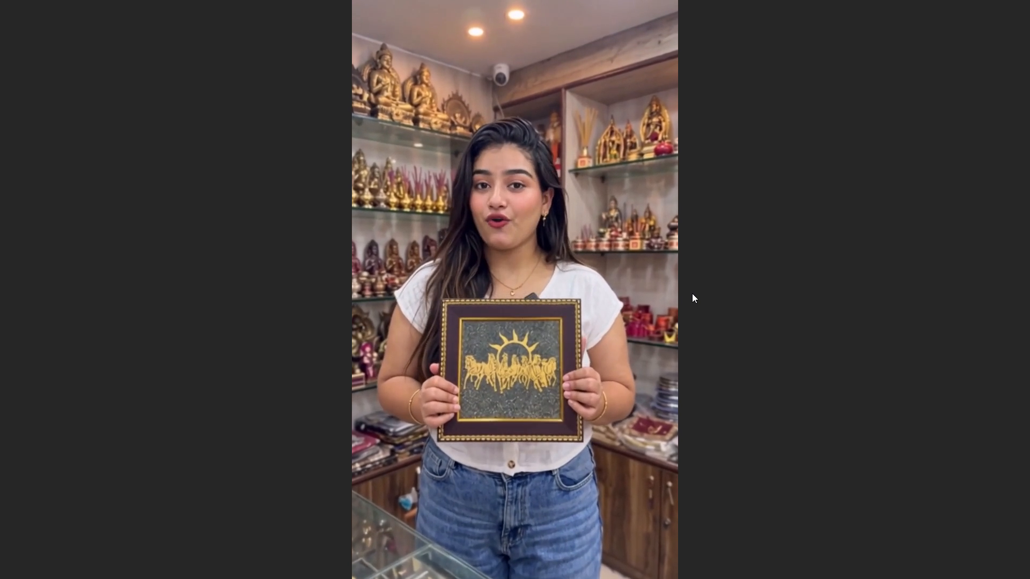
left_click(692, 293)
left_click(658, 532)
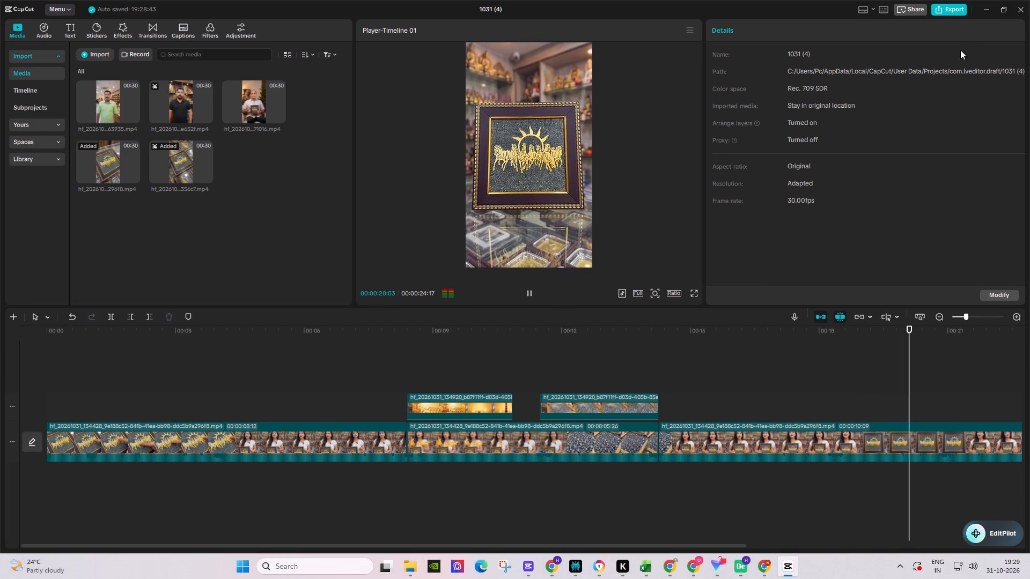
left_click_drag(743, 544, 939, 544)
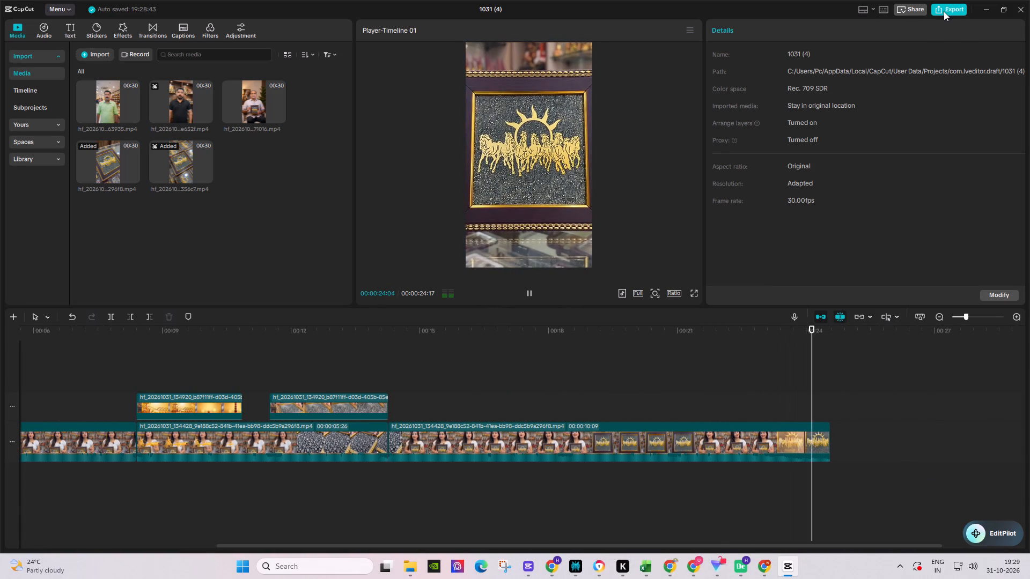
Export the finished ad under the 7 Horses Pyrite Frame Video name with the number set to "higgs edit 4".
left_click(944, 11)
left_click_drag(620, 154, 552, 154)
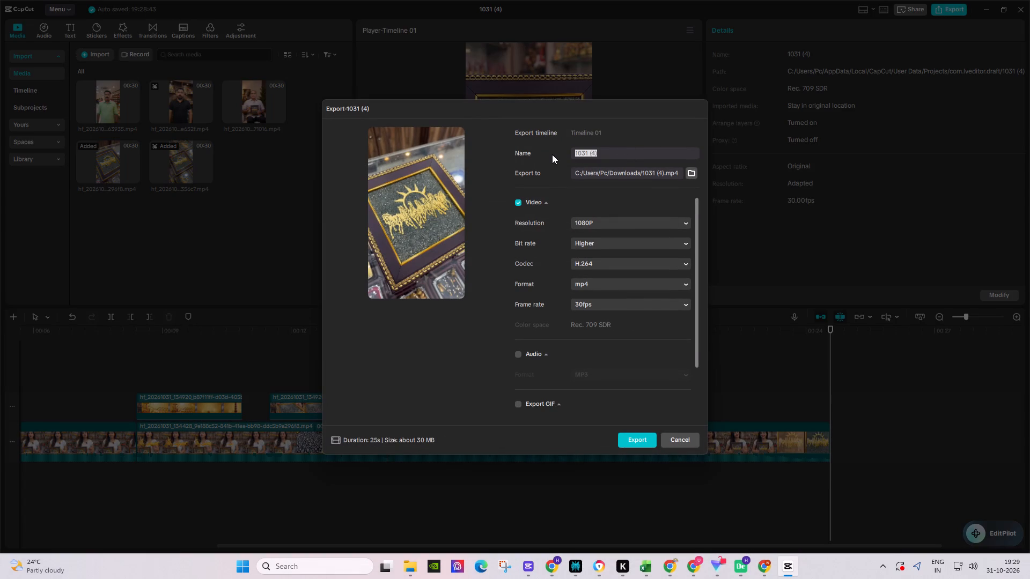
key("ctrl+v")
left_click(676, 154)
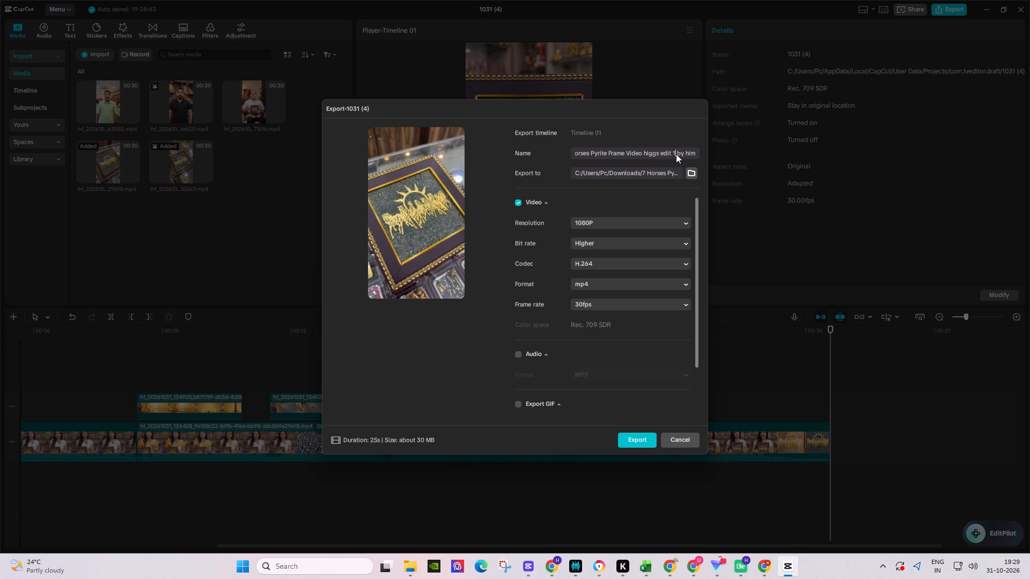
key("4")
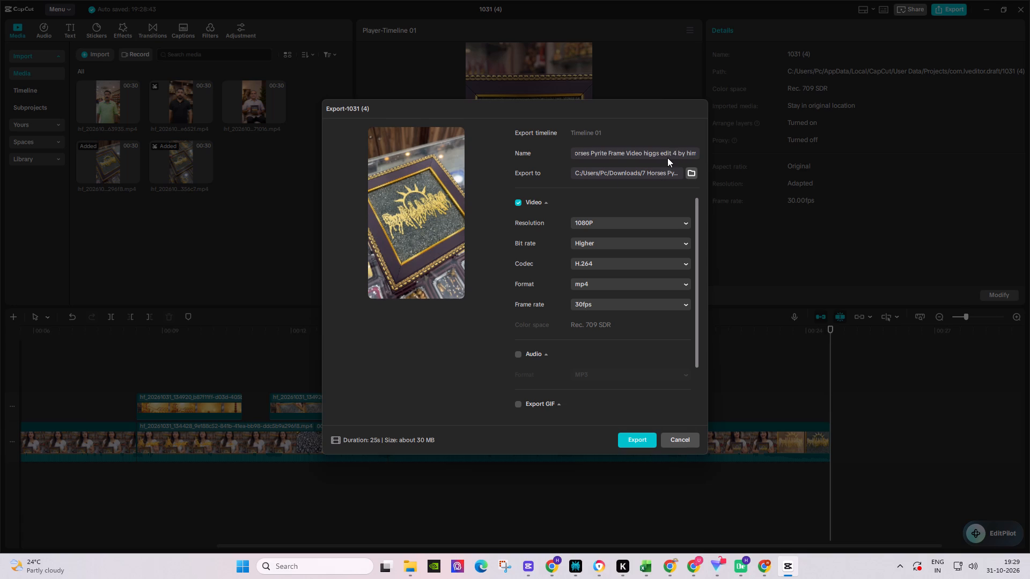
left_click(670, 155)
key("t")
left_click(638, 440)
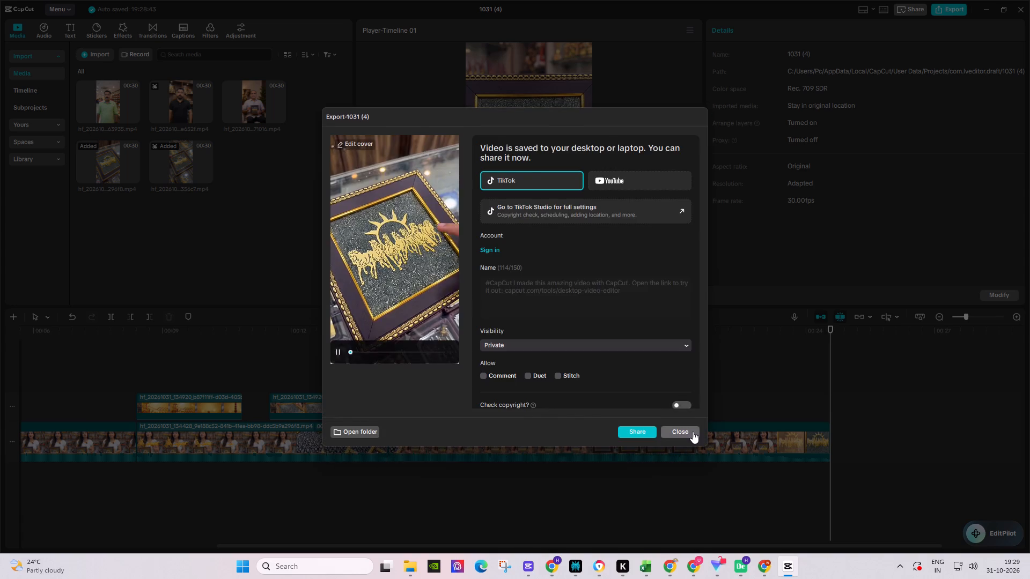
left_click(693, 432)
Switch to the Chrome window that holds the work tabs.
left_click(674, 578)
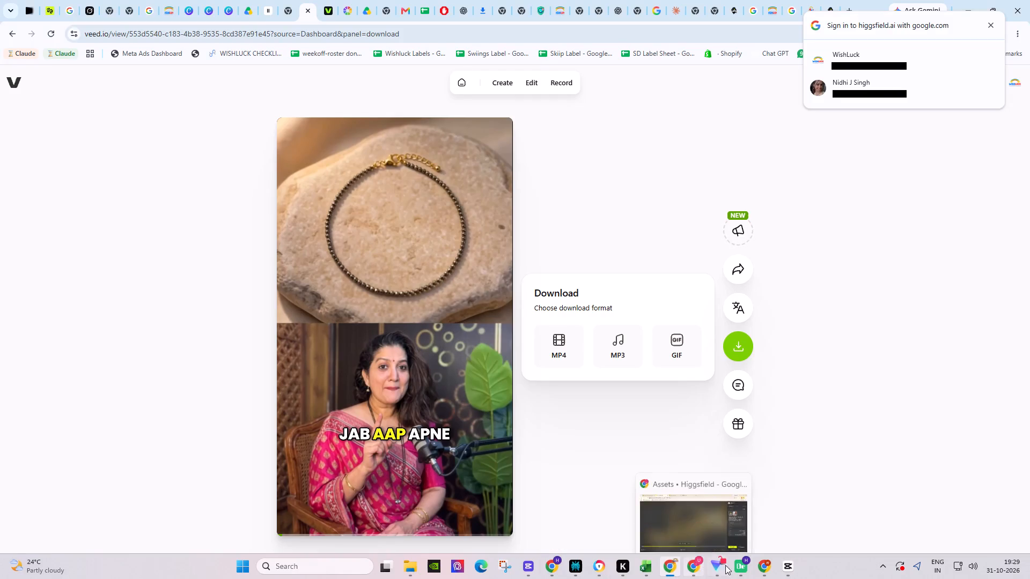
left_click(556, 566)
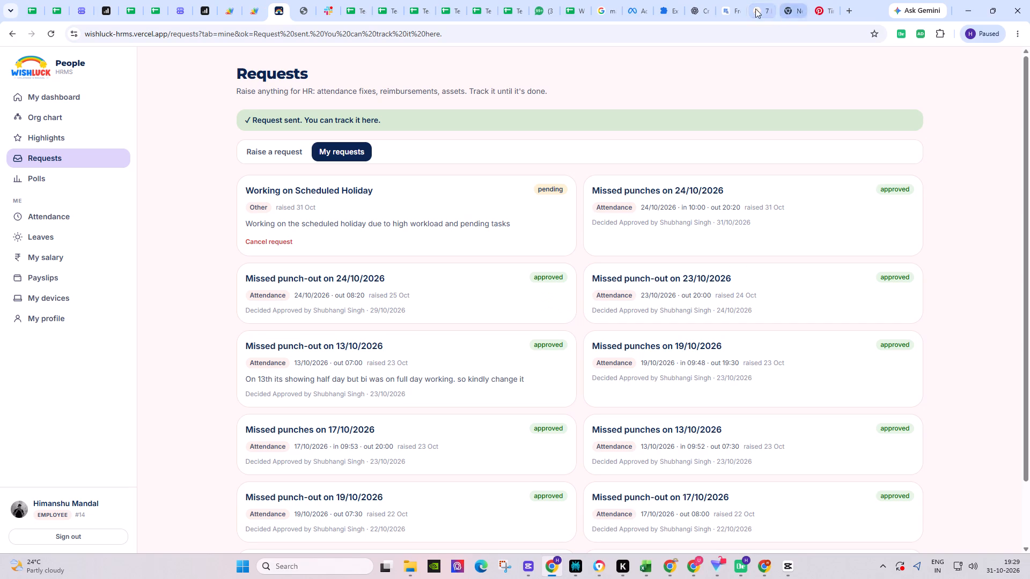
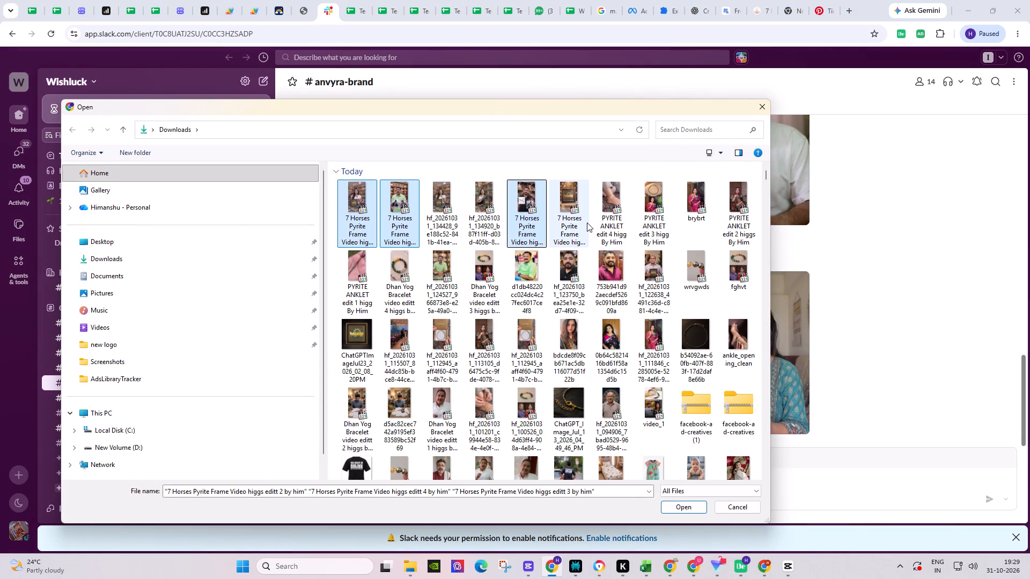
Add the "7 Horses Pyrite Frame Video higgs editt 1" file to the videos selected for upload to the anvyra-brand channel.
left_click(573, 222, "ctrl")
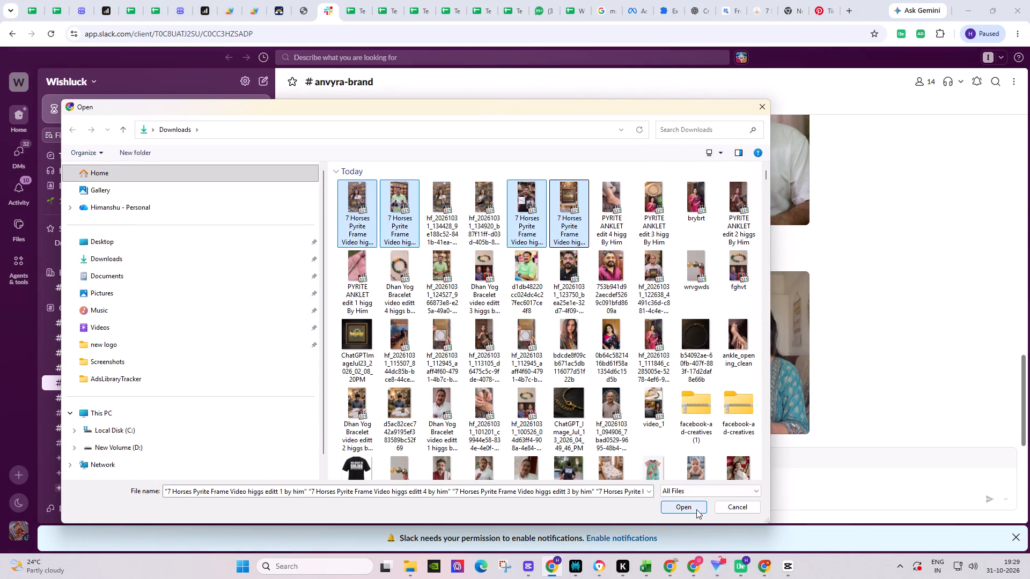
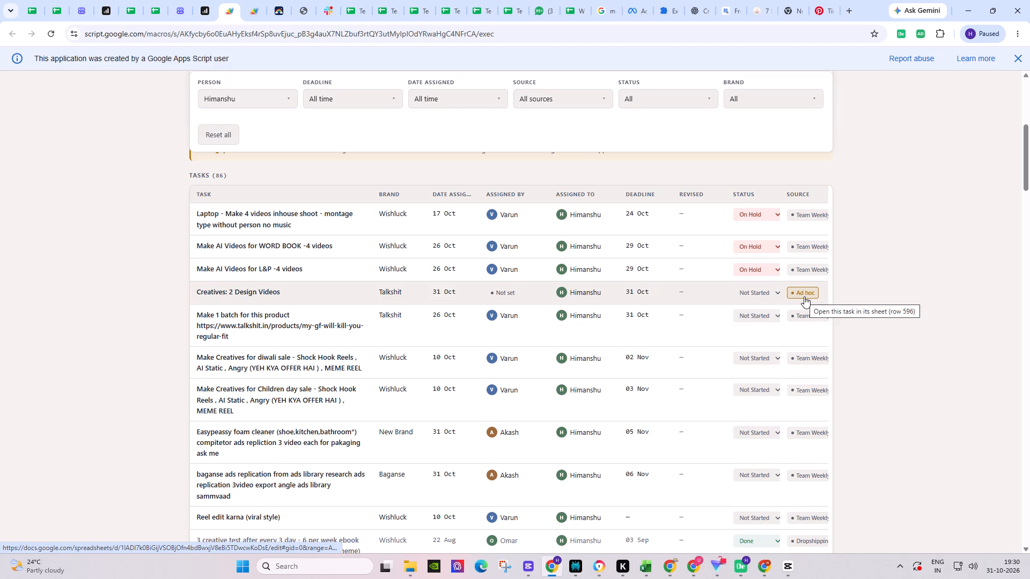
Open the Talkshit "2 Design Videos" task in the Ad-Hoc Tasks sheet and set its asked completion date to 11/1/2026.
left_click(804, 296)
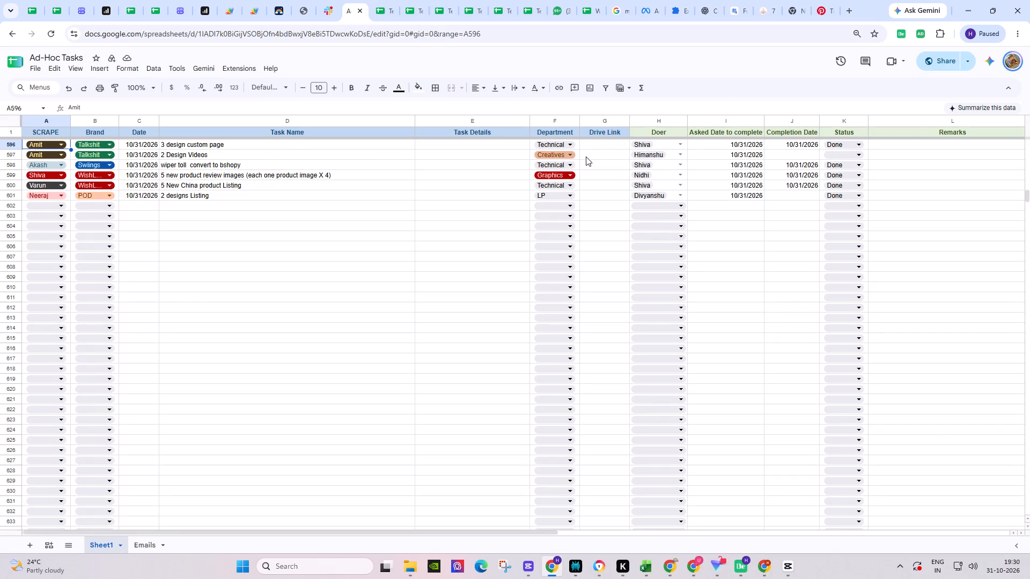
double_click(752, 151)
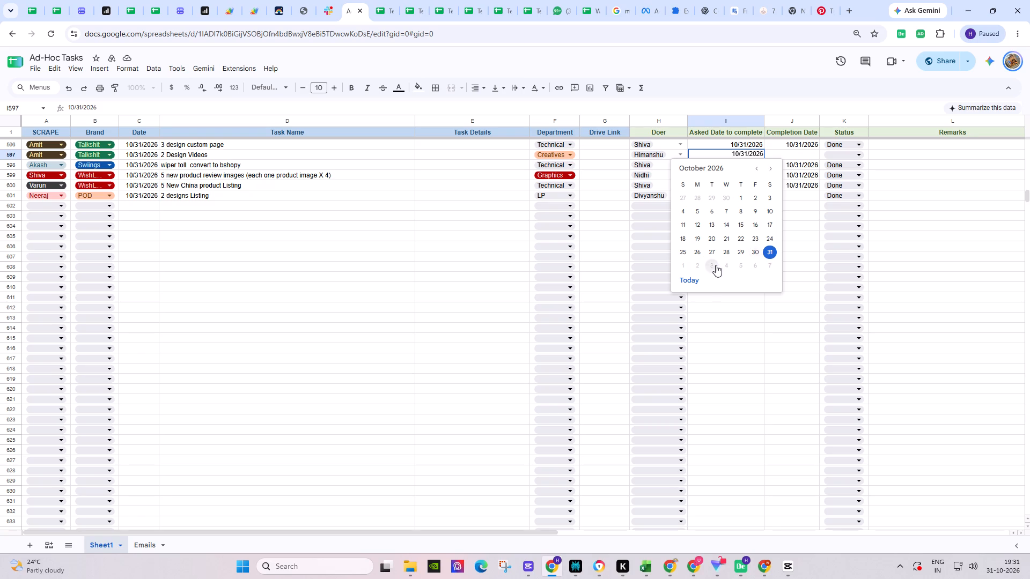
left_click(769, 167)
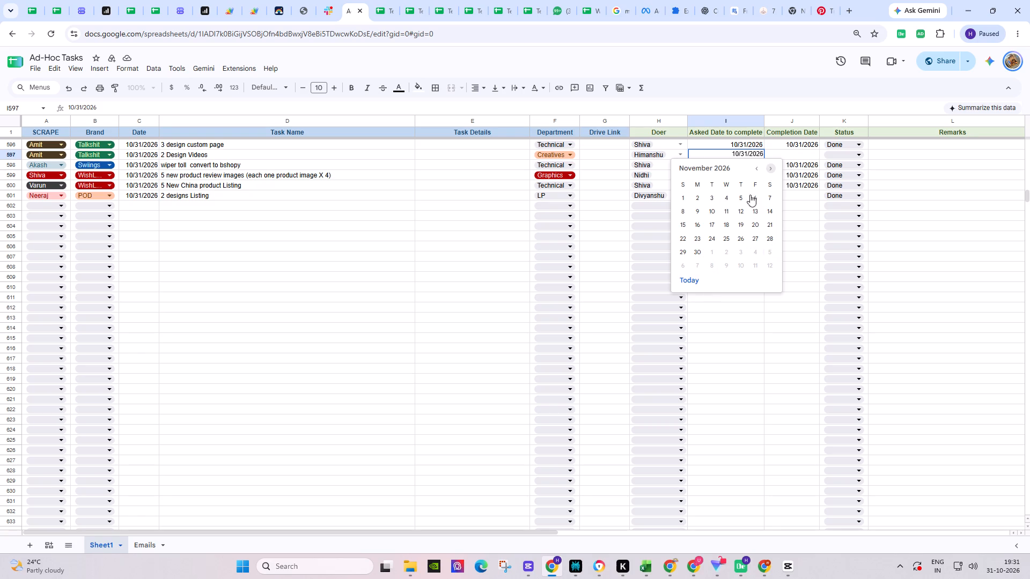
left_click(683, 196)
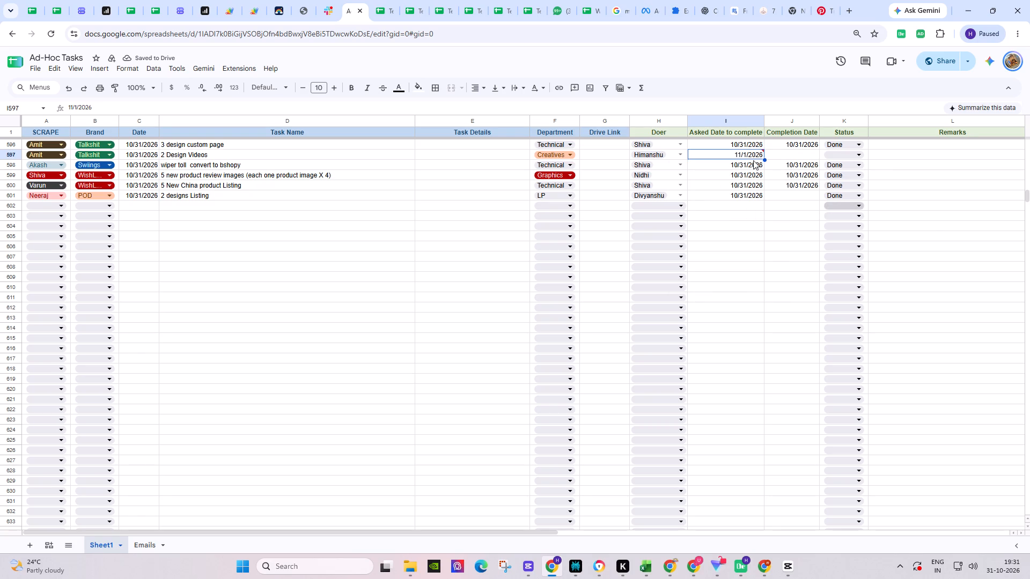
left_click(749, 284)
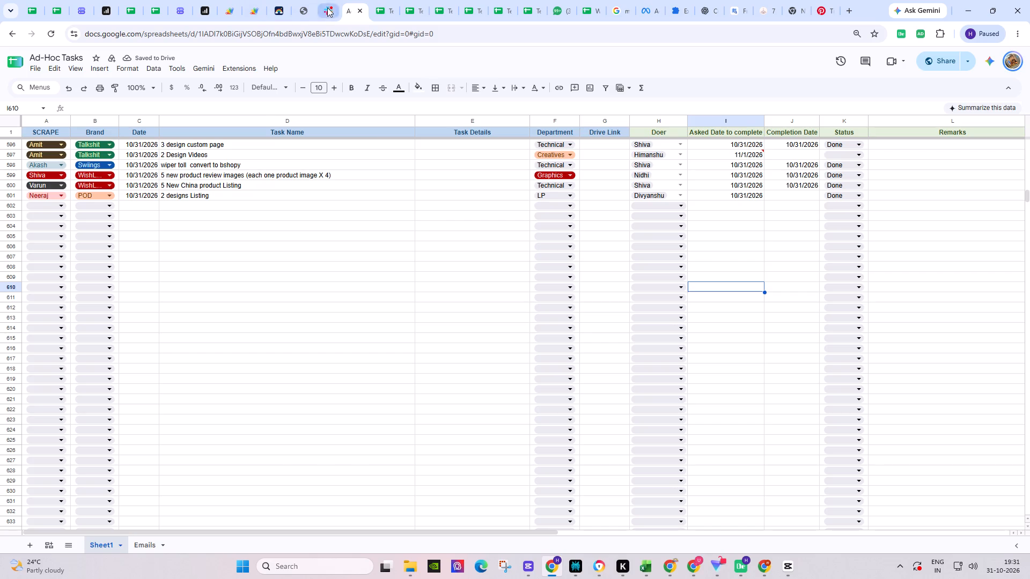
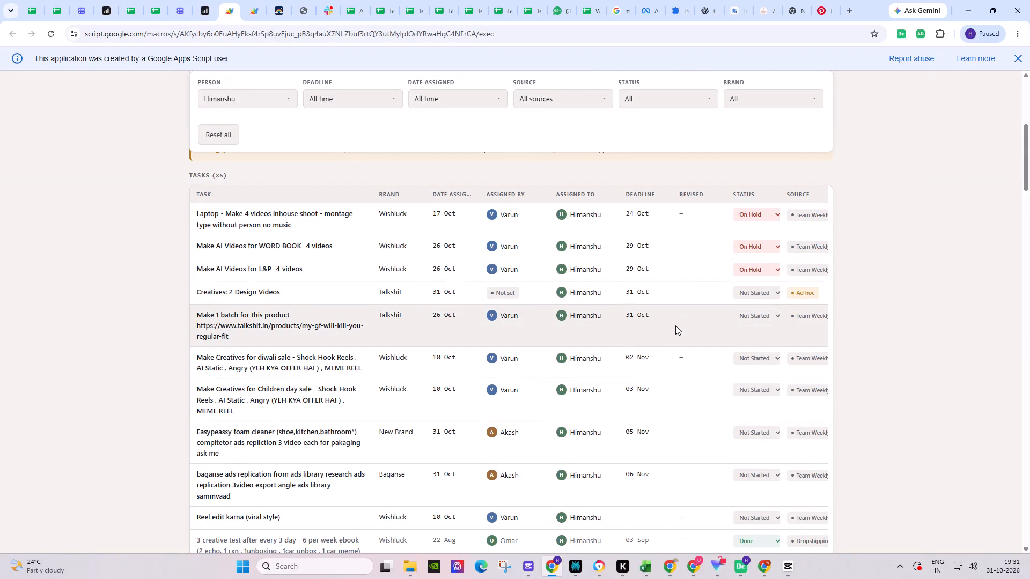
Open the Talkshit my-gf-will-kill-you-regular-fit batch task in the Team Weekly Plans sheet and set its deadline to 11/1/2026.
left_click(804, 318)
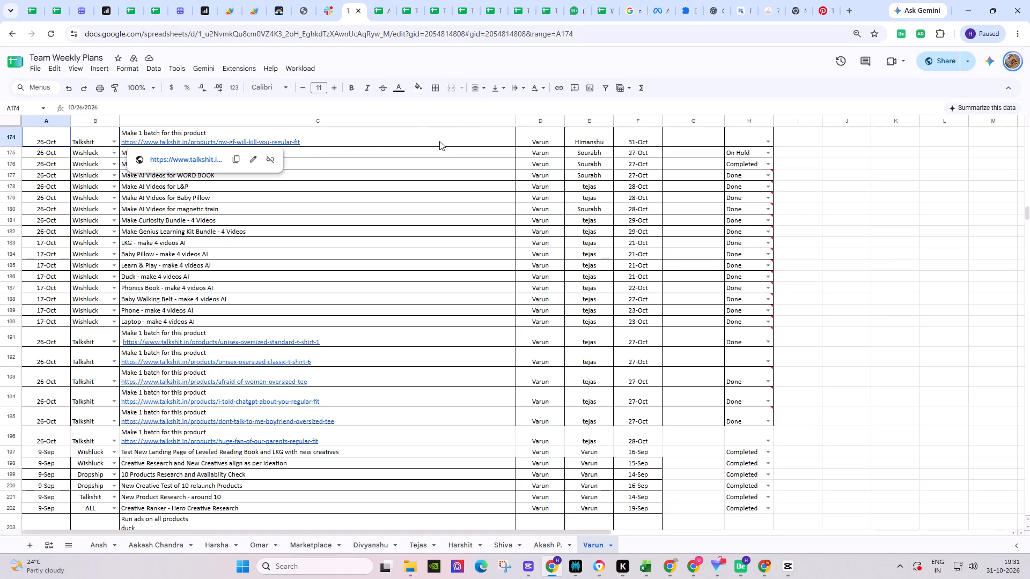
double_click(638, 140)
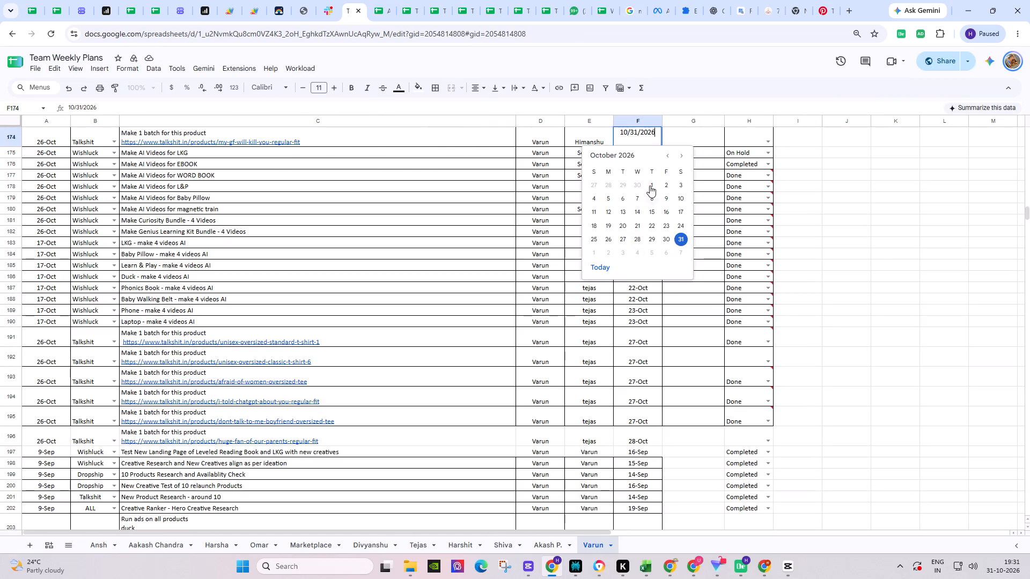
left_click(680, 157)
left_click(592, 183)
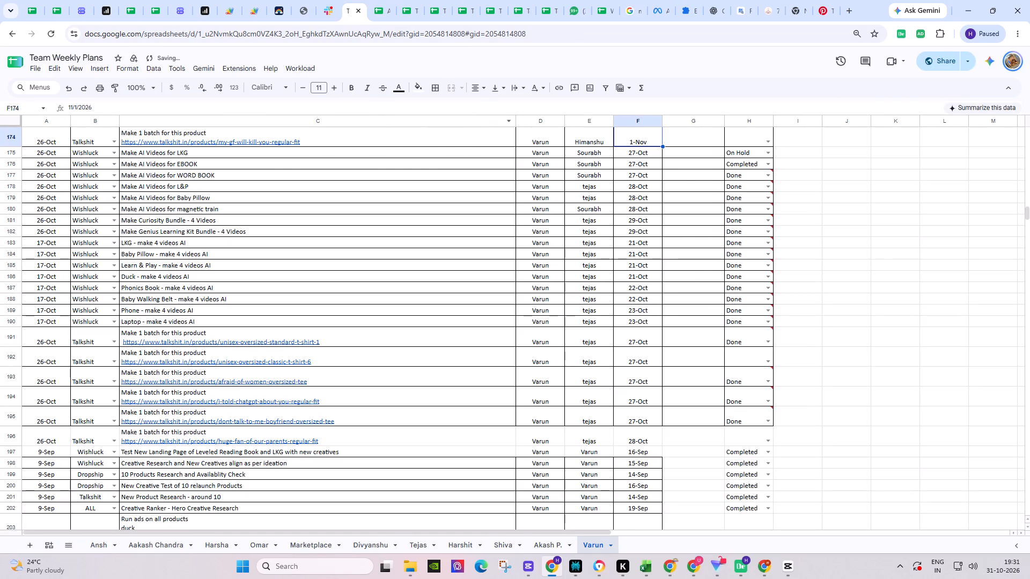
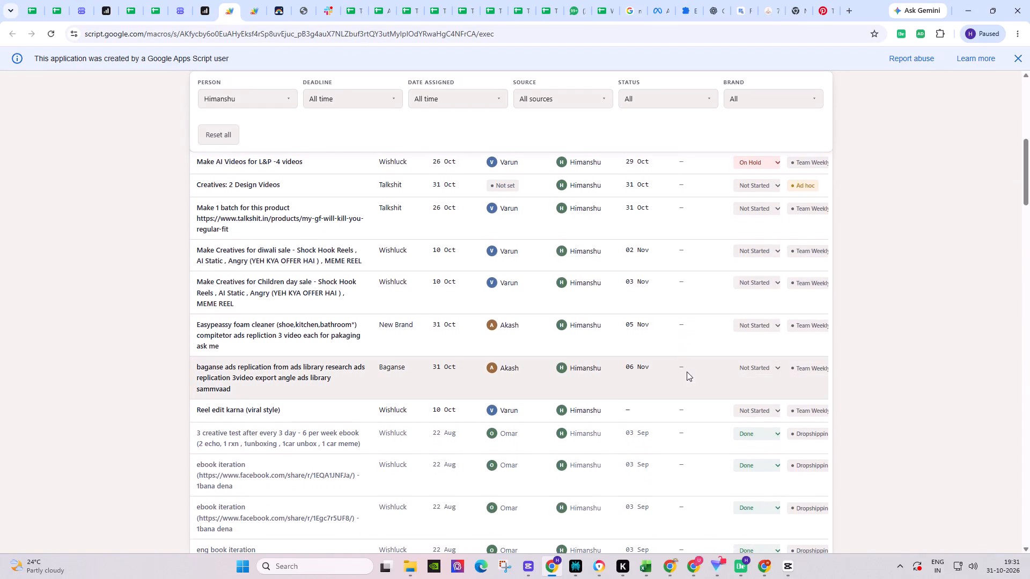
Review the deadlines and statuses of Himanshu's assigned tasks in the task dashboard, from the open ones through the completed ones.
left_click(681, 257)
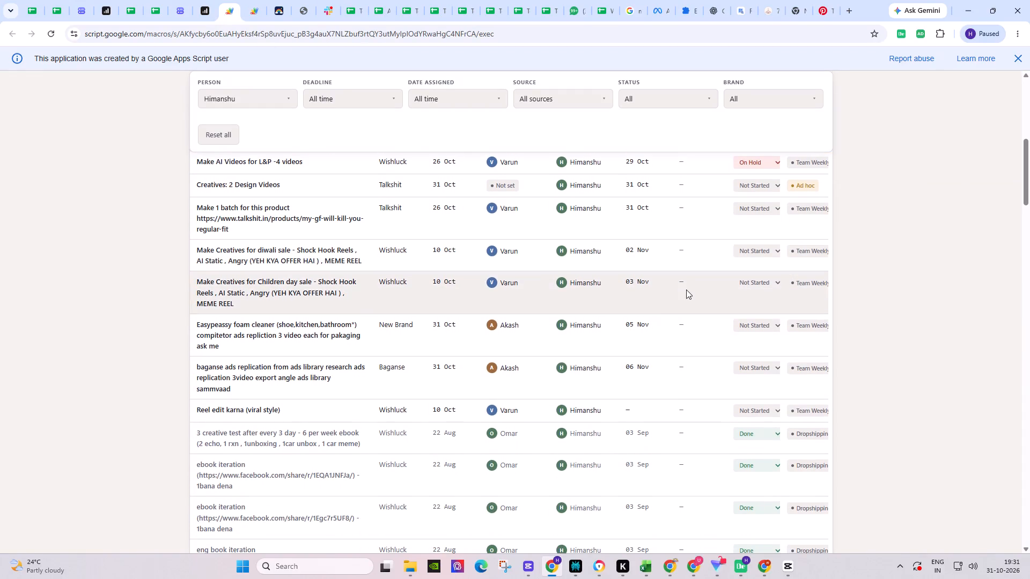
left_click(686, 289)
left_click(698, 340)
left_click(699, 371)
scroll(702, 402, "down", 1)
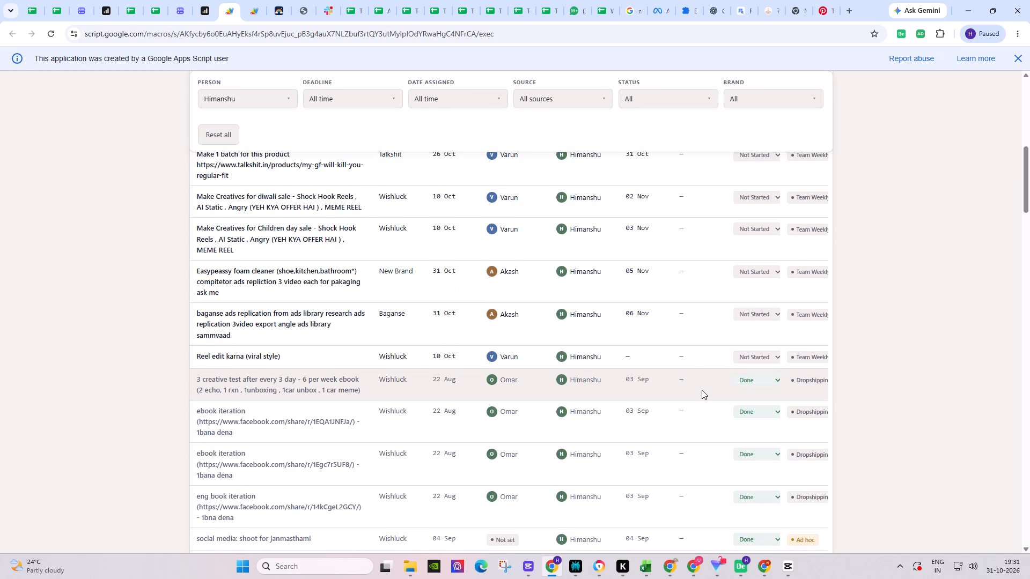
left_click(702, 390)
scroll(630, 392, "down", 2)
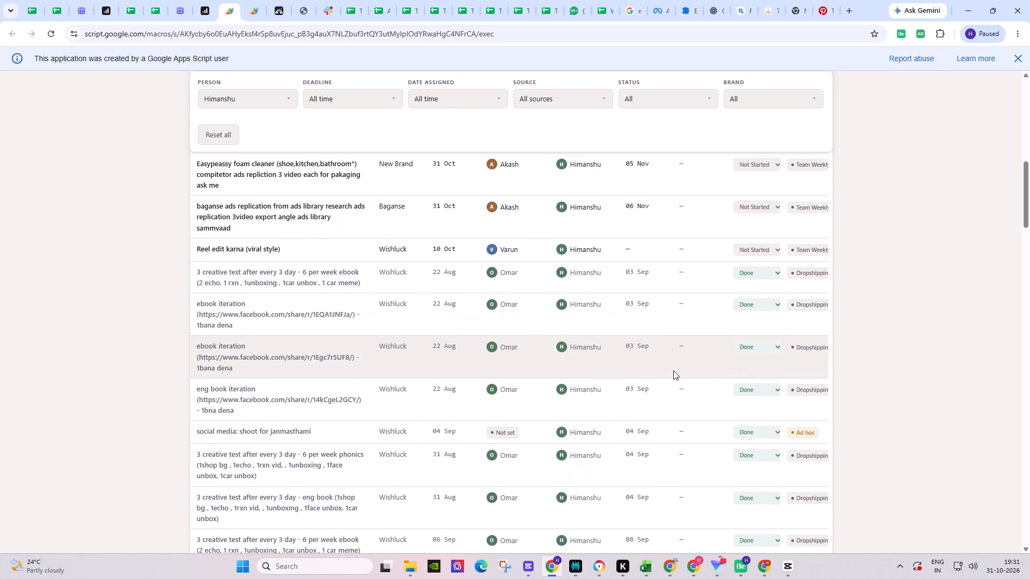
scroll(673, 370, "down", 3)
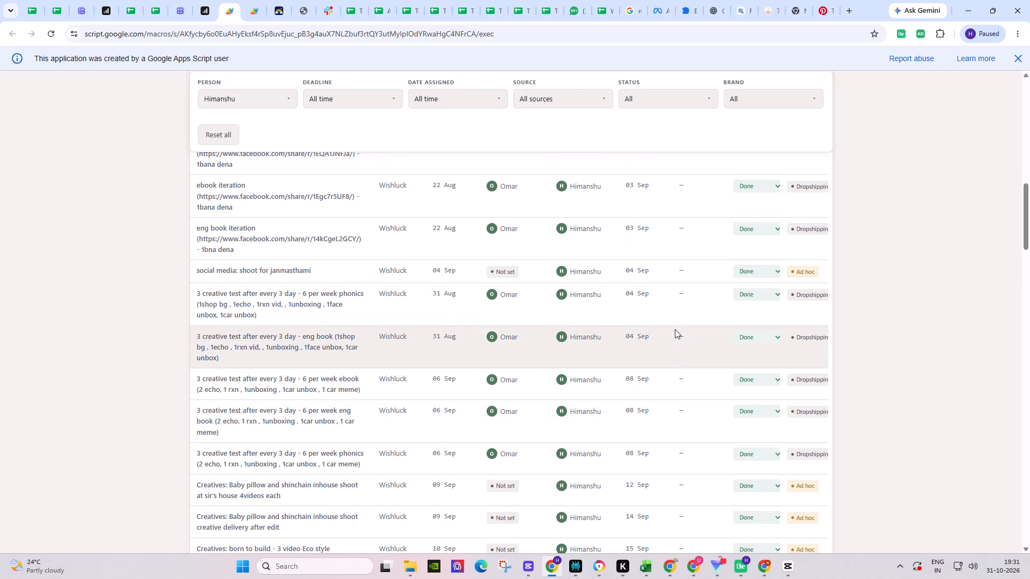
scroll(675, 329, "down", 3)
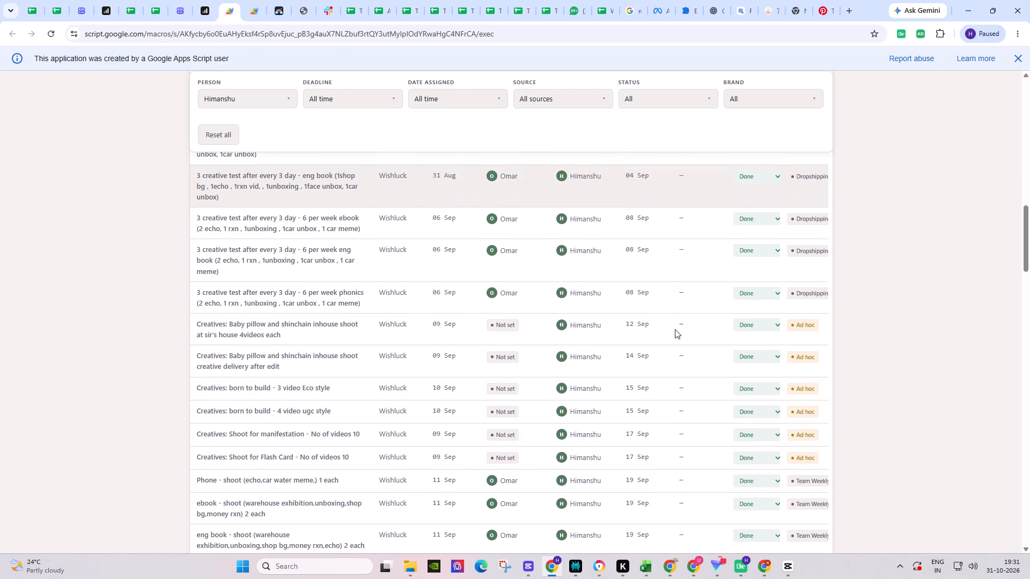
scroll(675, 329, "down", 7)
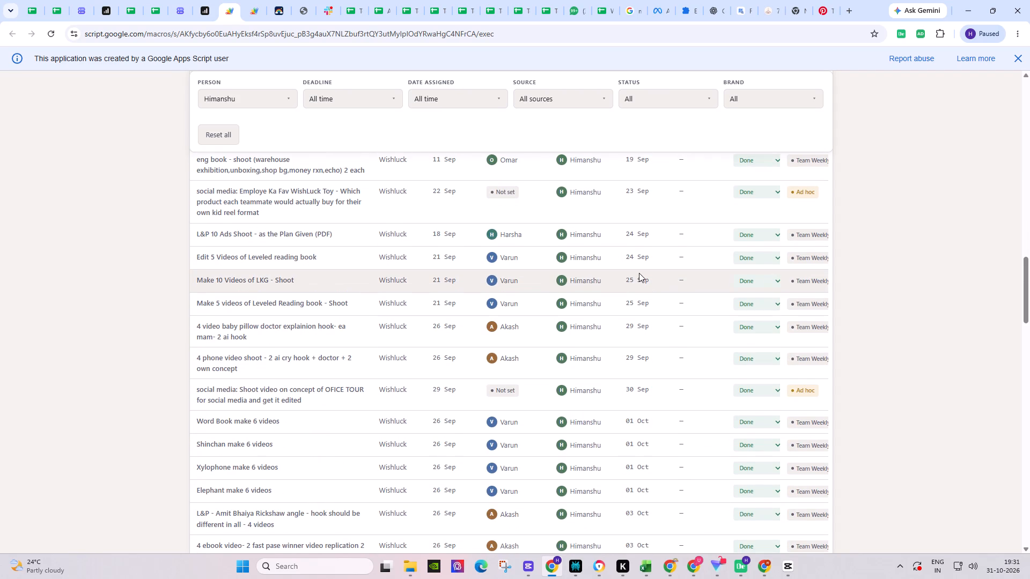
left_click(663, 263)
left_click(665, 285)
left_click(666, 307)
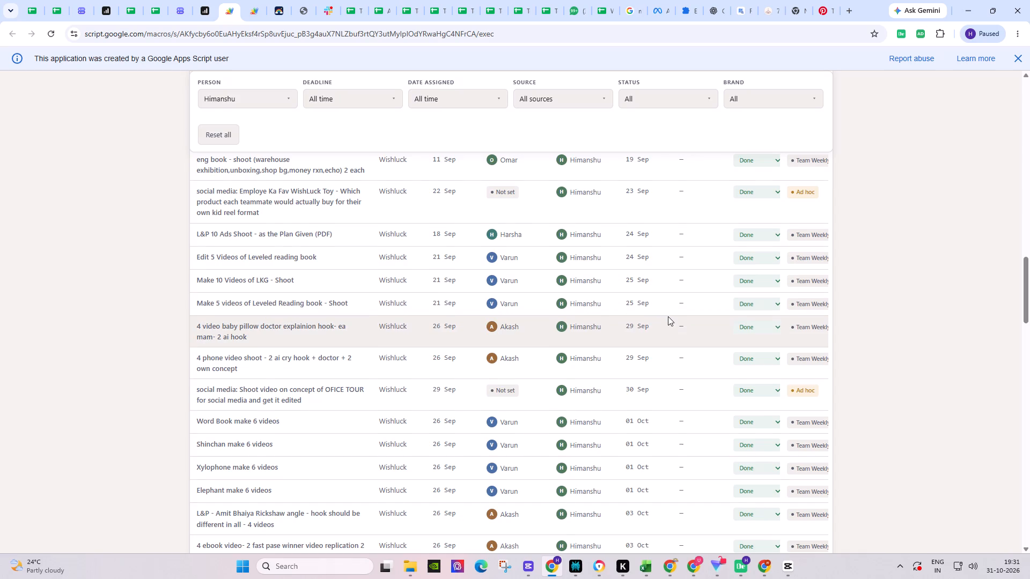
scroll(668, 316, "down", 2)
left_click(654, 258)
left_click(661, 224)
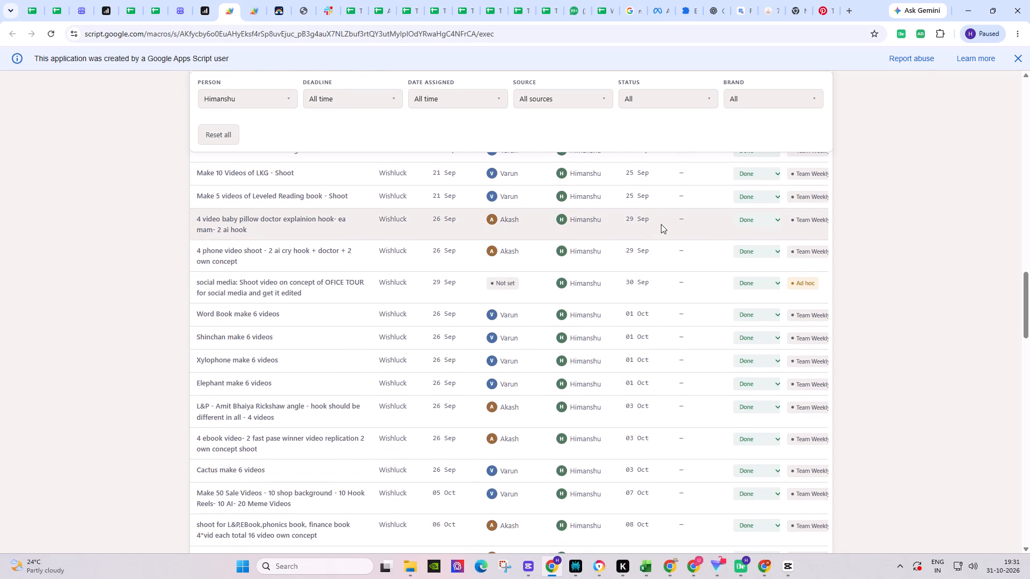
left_click(659, 259)
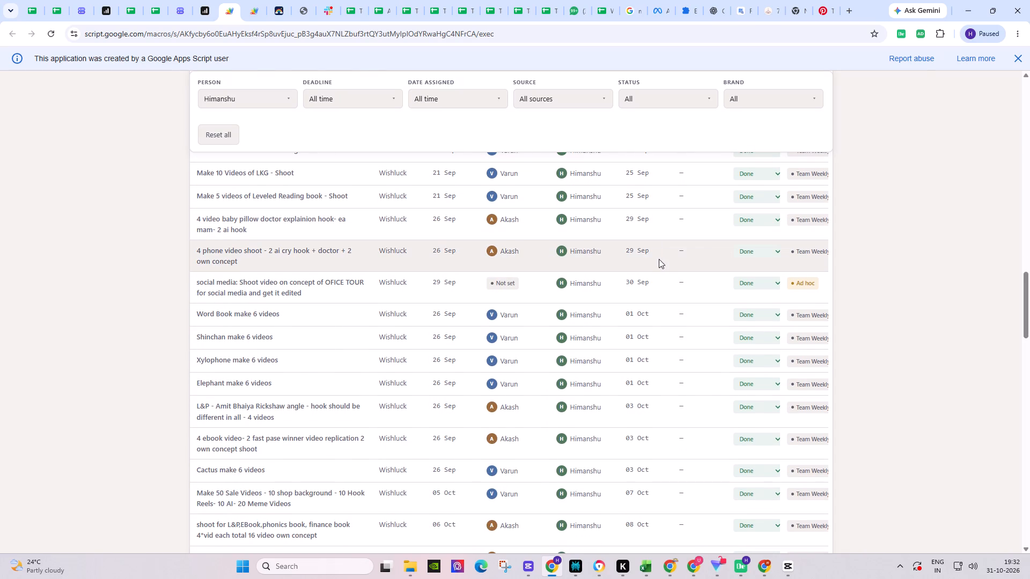